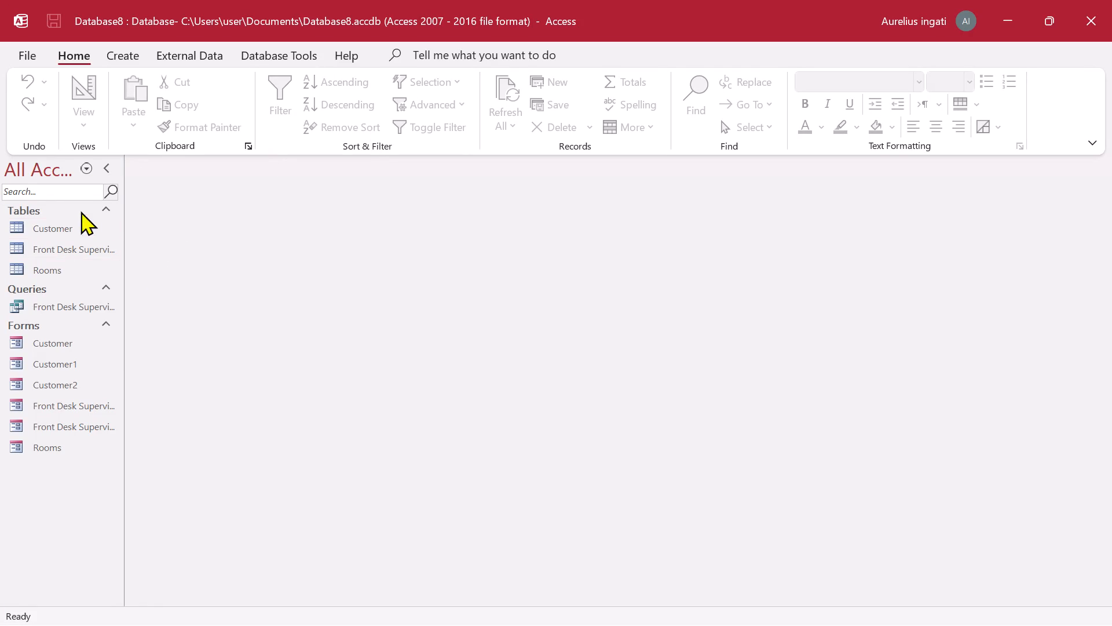
# Start creating a new database from the Blank database template.
pyautogui.click(32, 61)
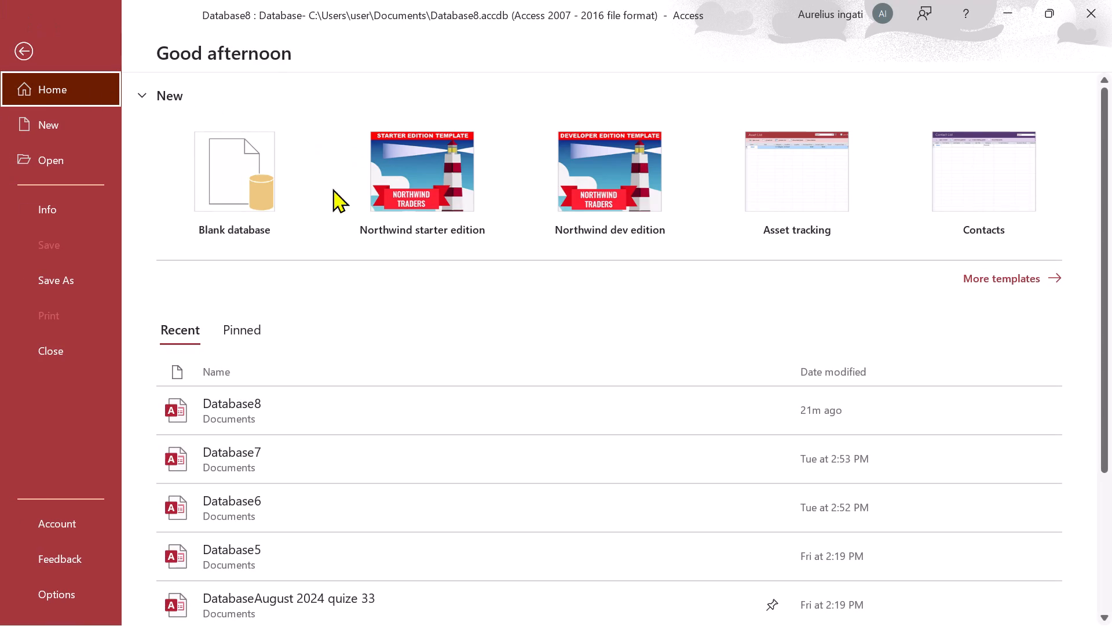
pyautogui.click(266, 188)
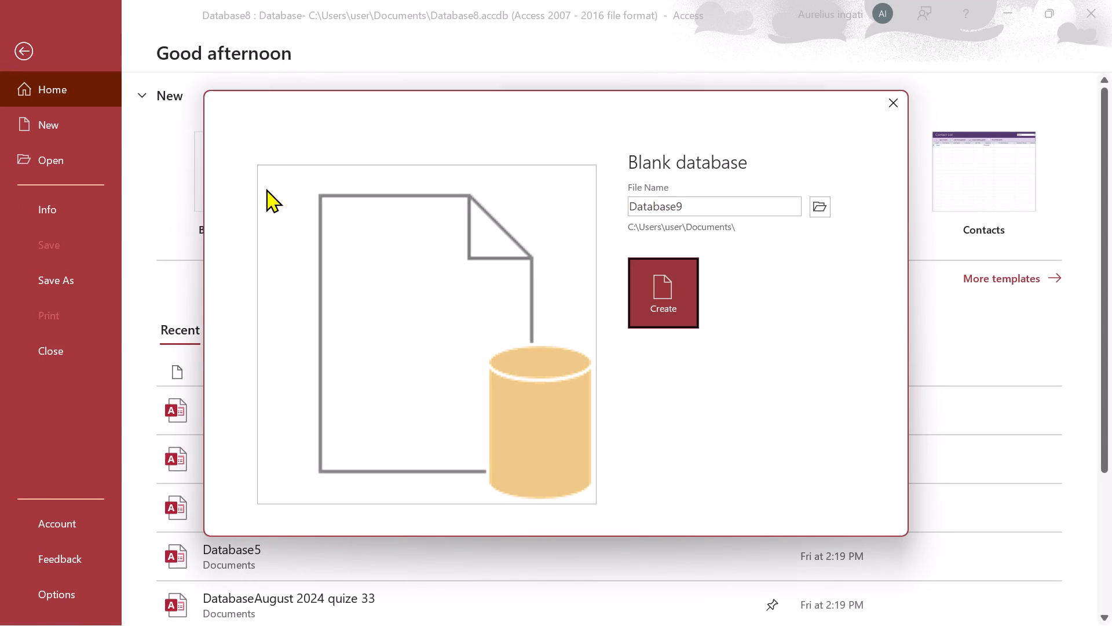
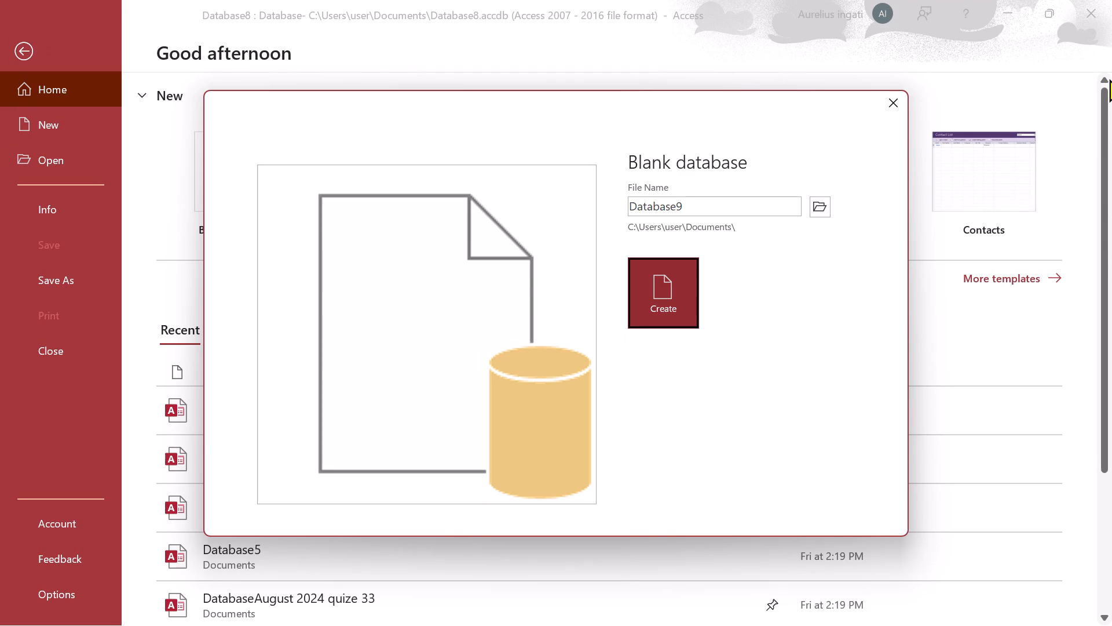
# Create the blank database, keeping the suggested file name and the Documents folder location.
pyautogui.click(668, 282)
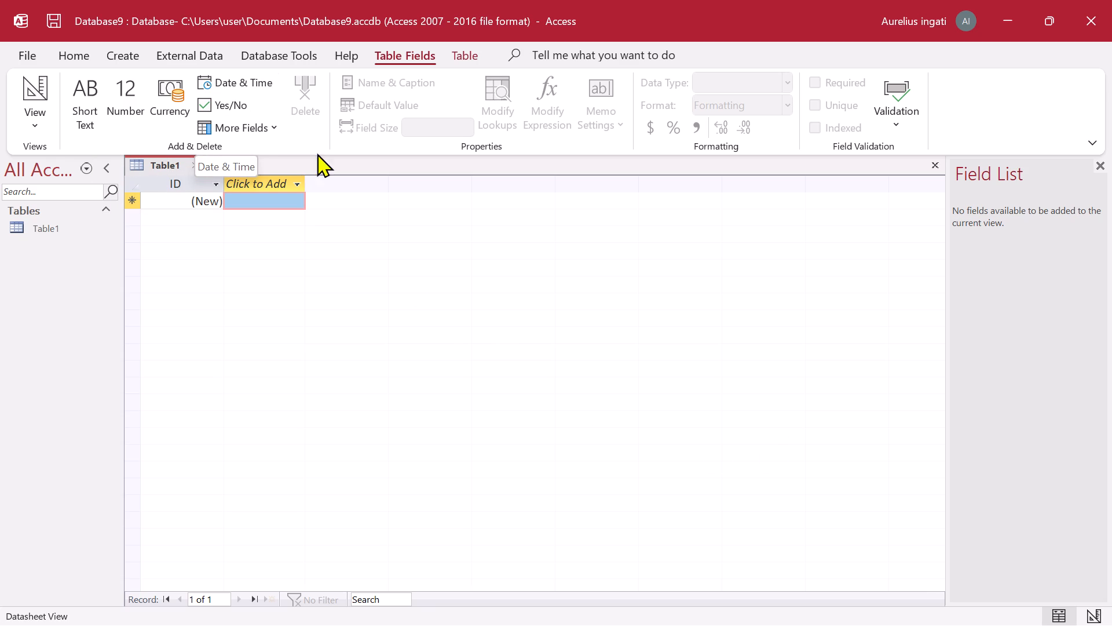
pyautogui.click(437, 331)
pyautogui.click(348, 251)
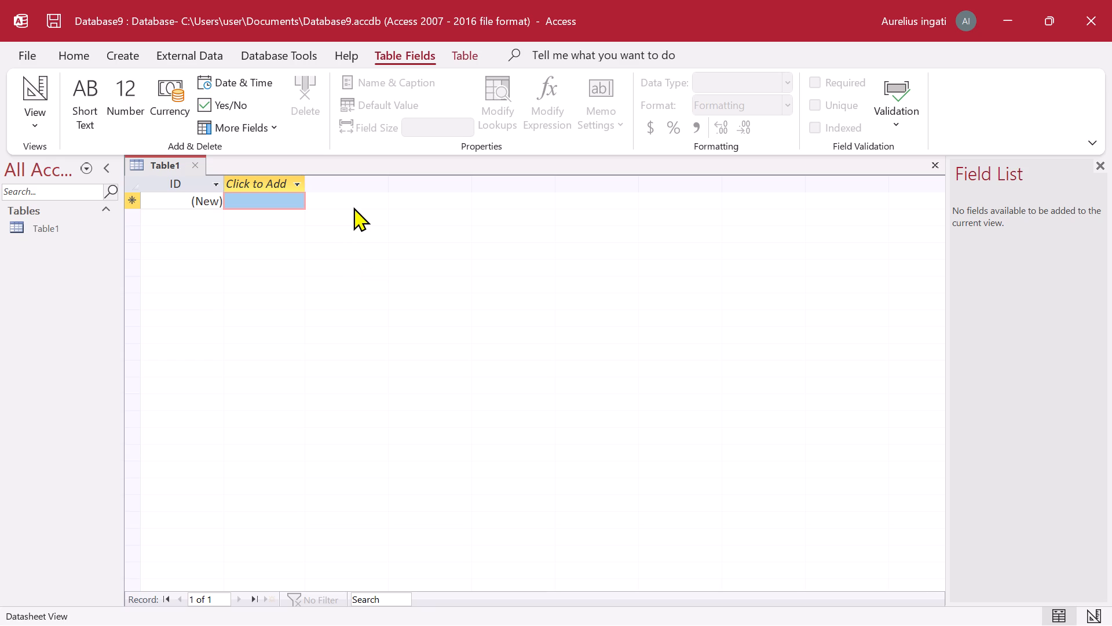
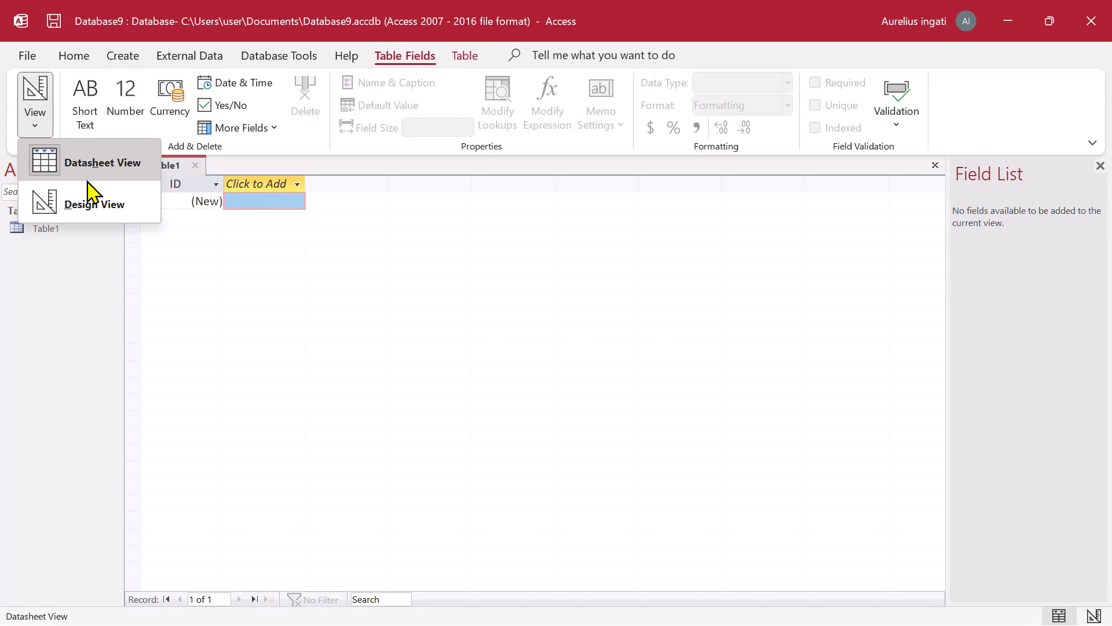
# Switch the new table to Design View, saving it under the name HustlerName.
pyautogui.click(82, 199)
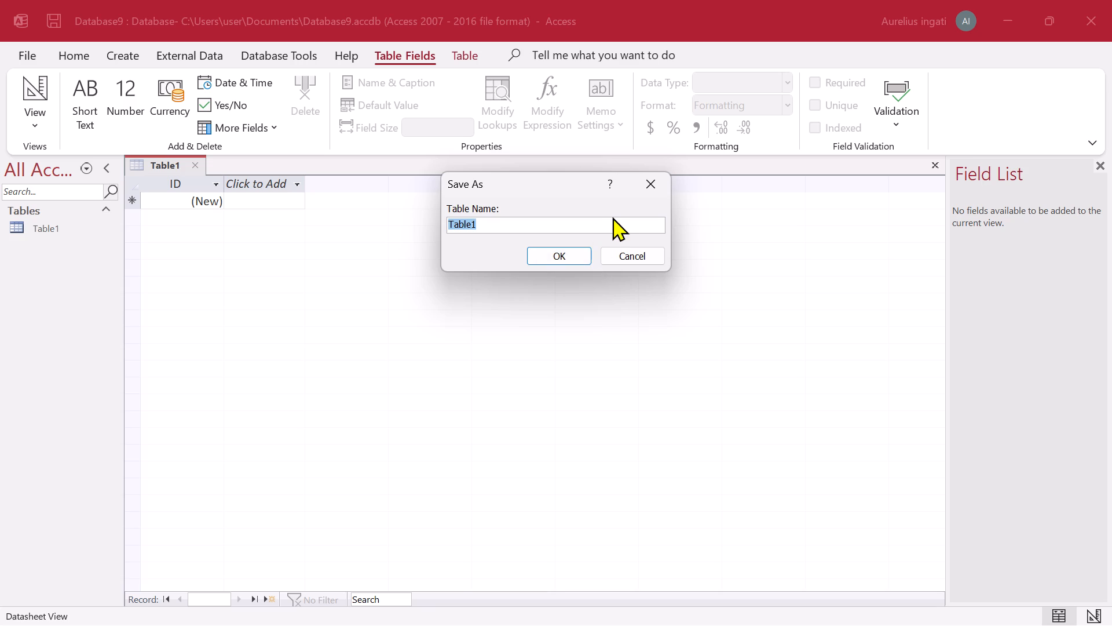
pyautogui.press('BackSpace')
pyautogui.press('BackSpace')
pyautogui.write('hus')
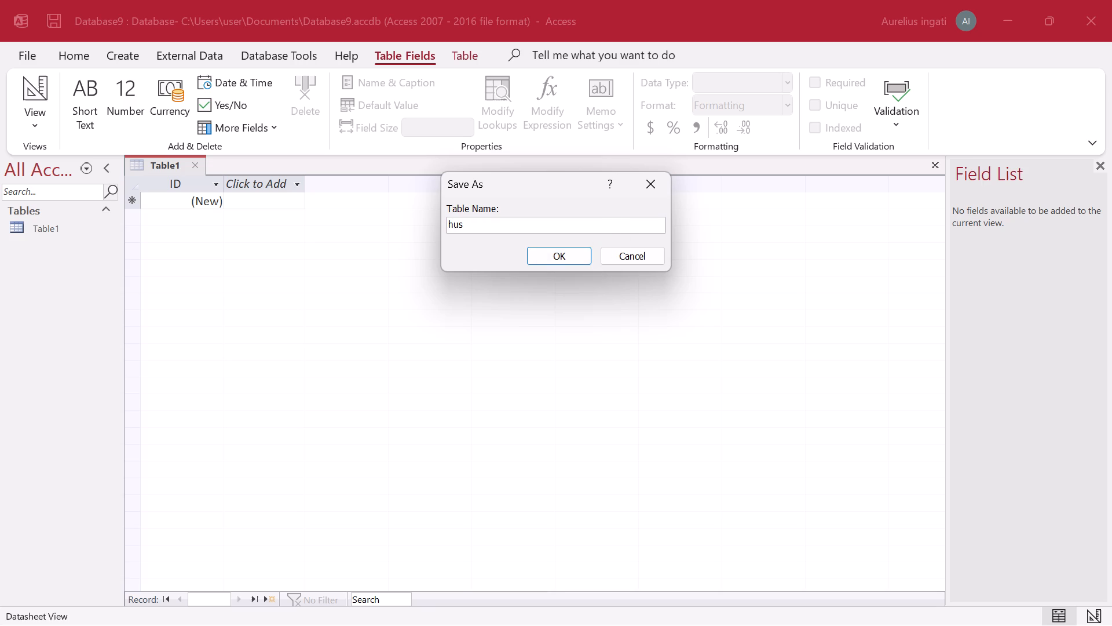
pyautogui.press('BackSpace')
pyautogui.press('BackSpace')
pyautogui.press('BackSpace')
pyautogui.press('h')
pyautogui.write('us')
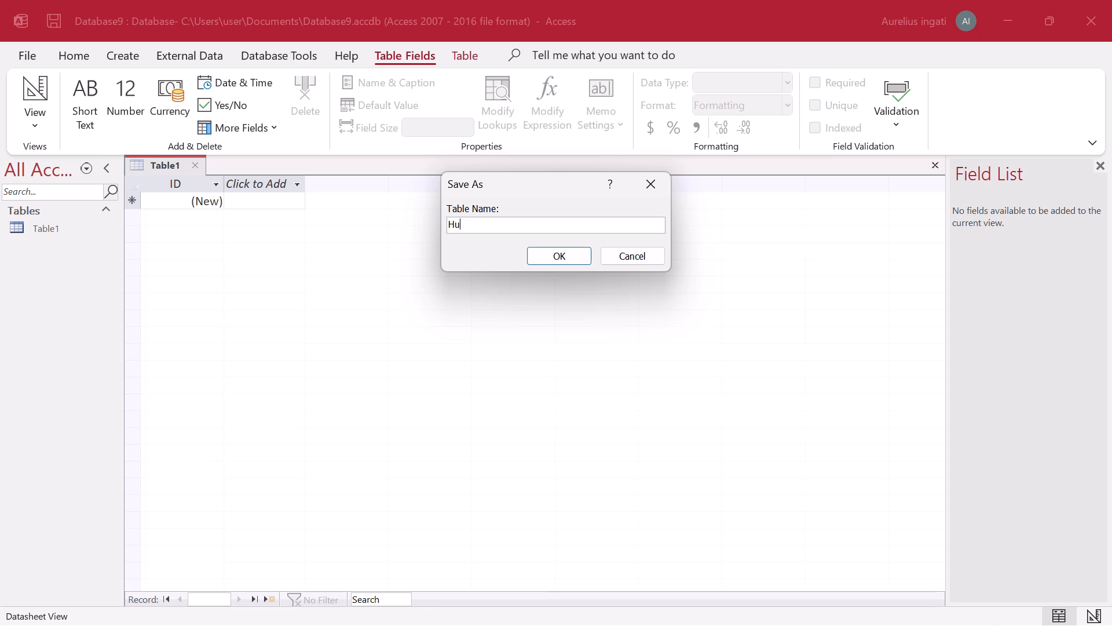
pyautogui.write('tler')
pyautogui.press('n')
pyautogui.write('ame')
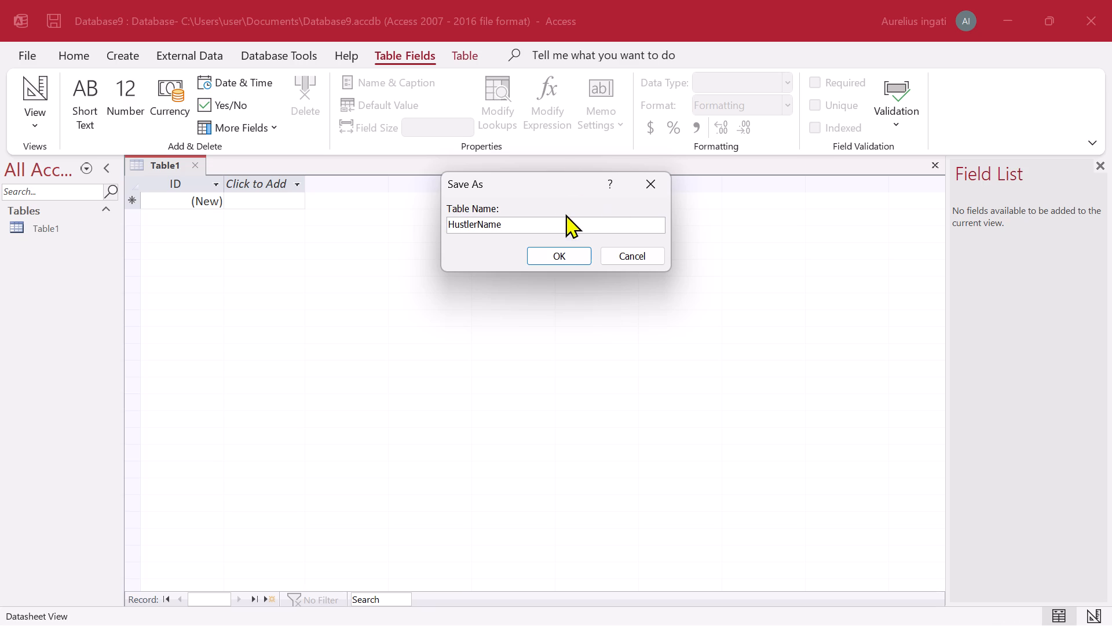
pyautogui.click(573, 262)
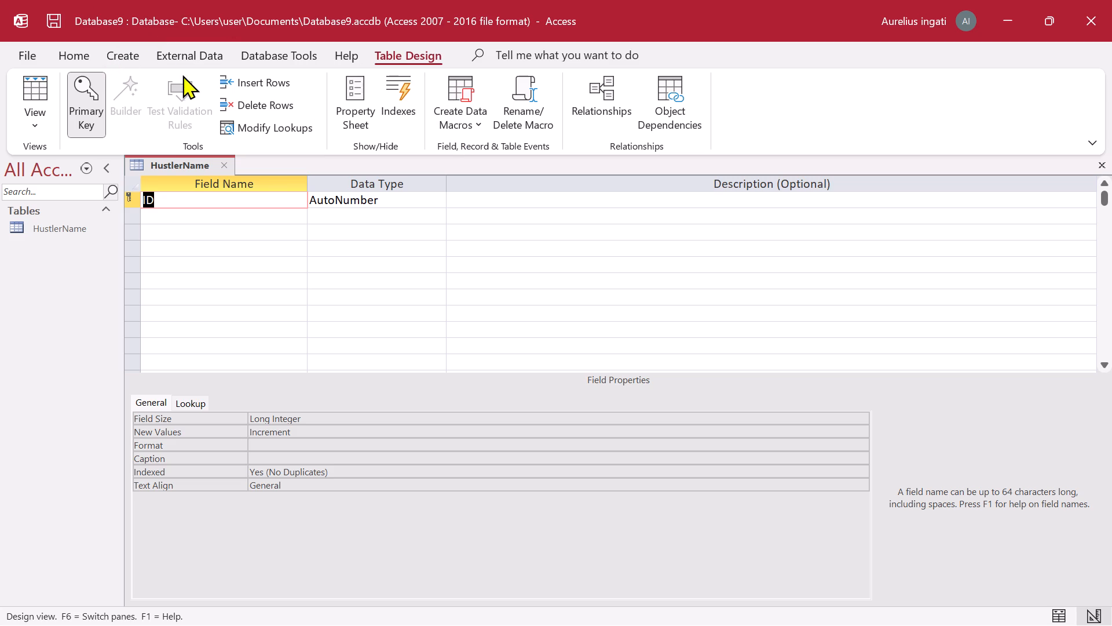
# Rename the ID field as HustlerNo and set its data type to Short Text.
pyautogui.click(259, 205)
pyautogui.press('BackSpace')
pyautogui.press('BackSpace')
pyautogui.press('h')
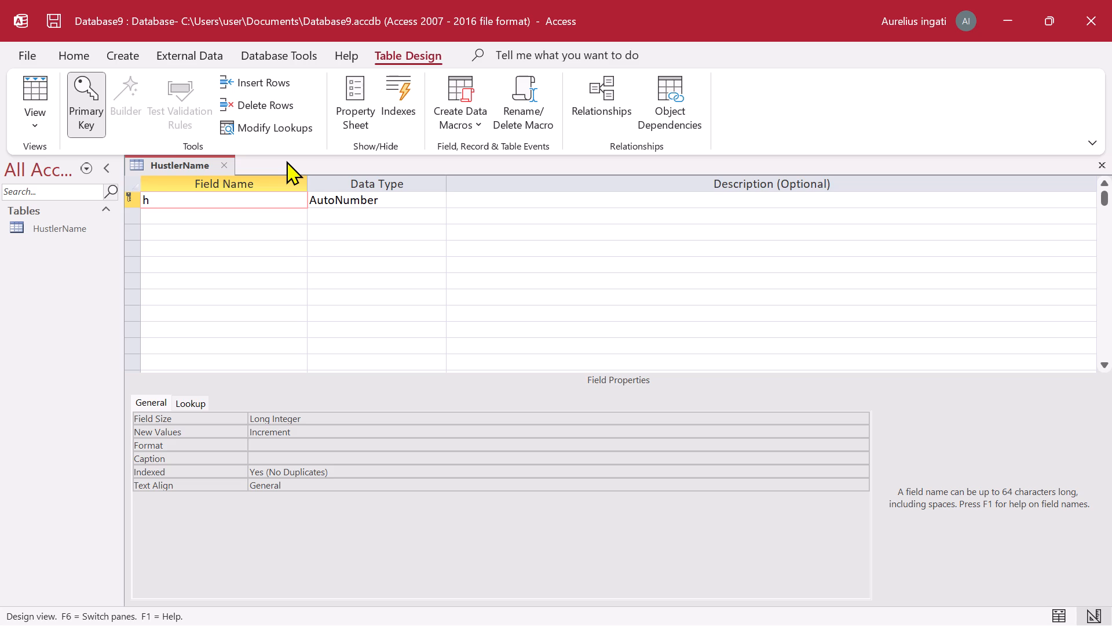
pyautogui.press('BackSpace')
pyautogui.hotkey('shift', 'h')
pyautogui.press('u')
pyautogui.write('stler')
pyautogui.press('n')
pyautogui.click(425, 200)
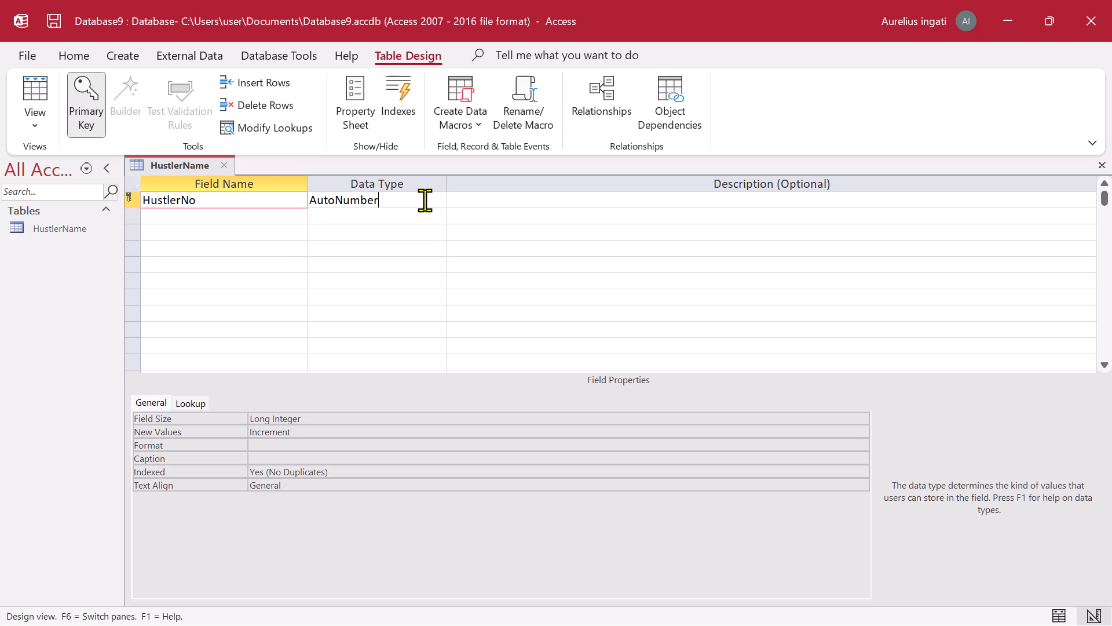
pyautogui.click(441, 198)
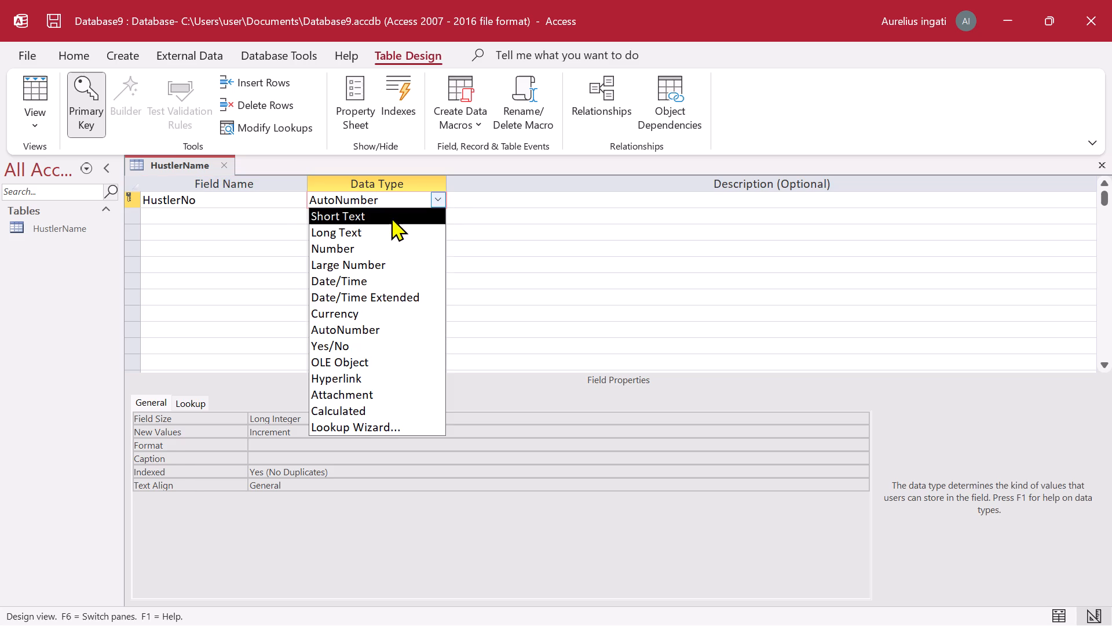
pyautogui.click(391, 217)
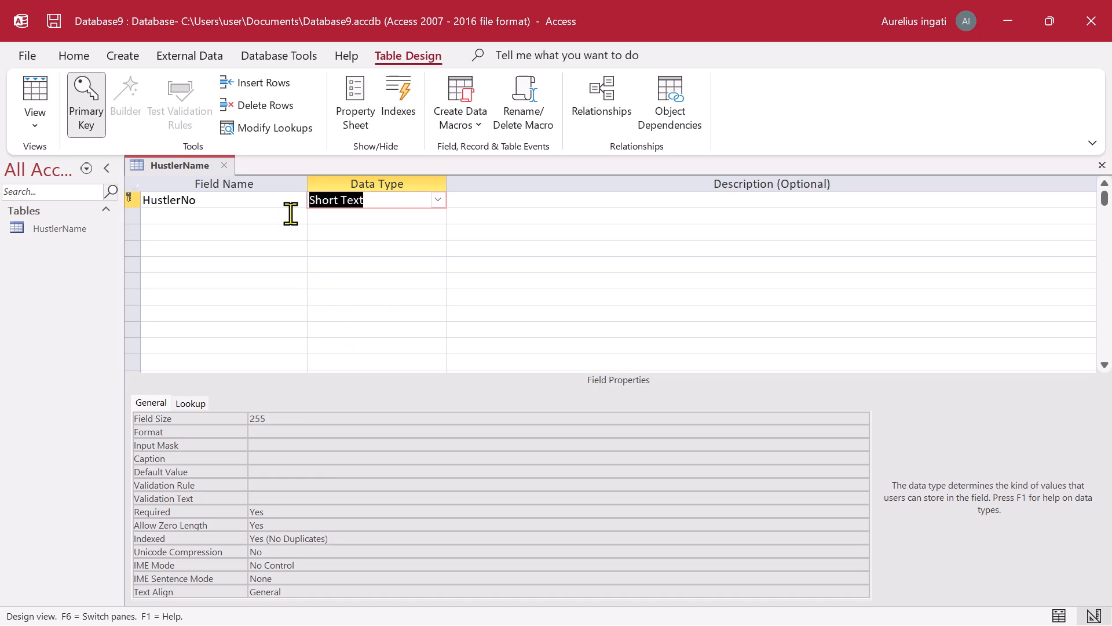
# Add a second field named HustlerName with the Short Text data type.
pyautogui.click(290, 213)
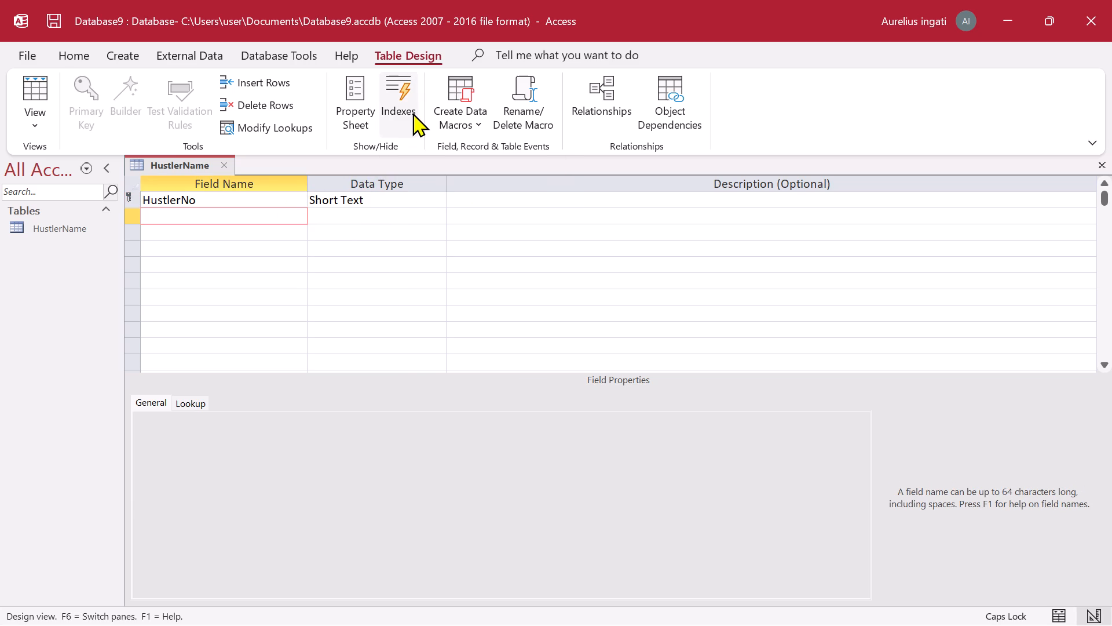
pyautogui.press('h')
pyautogui.write('ustk')
pyautogui.press('BackSpace')
pyautogui.write('ler')
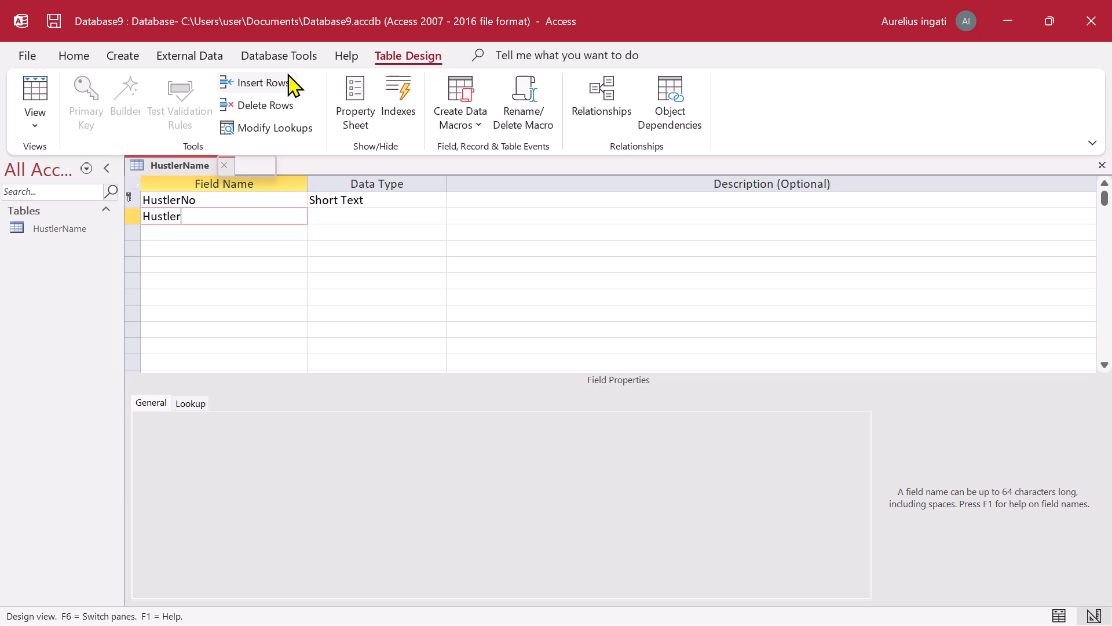
pyautogui.press('n')
pyautogui.press('BackSpace')
pyautogui.write('ame')
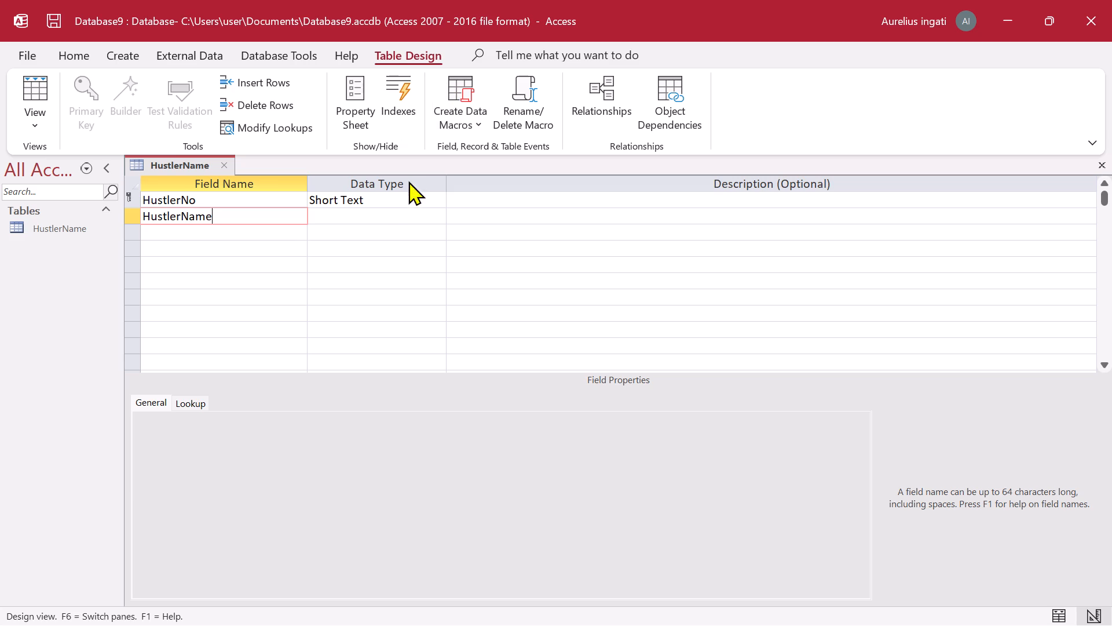
pyautogui.click(390, 218)
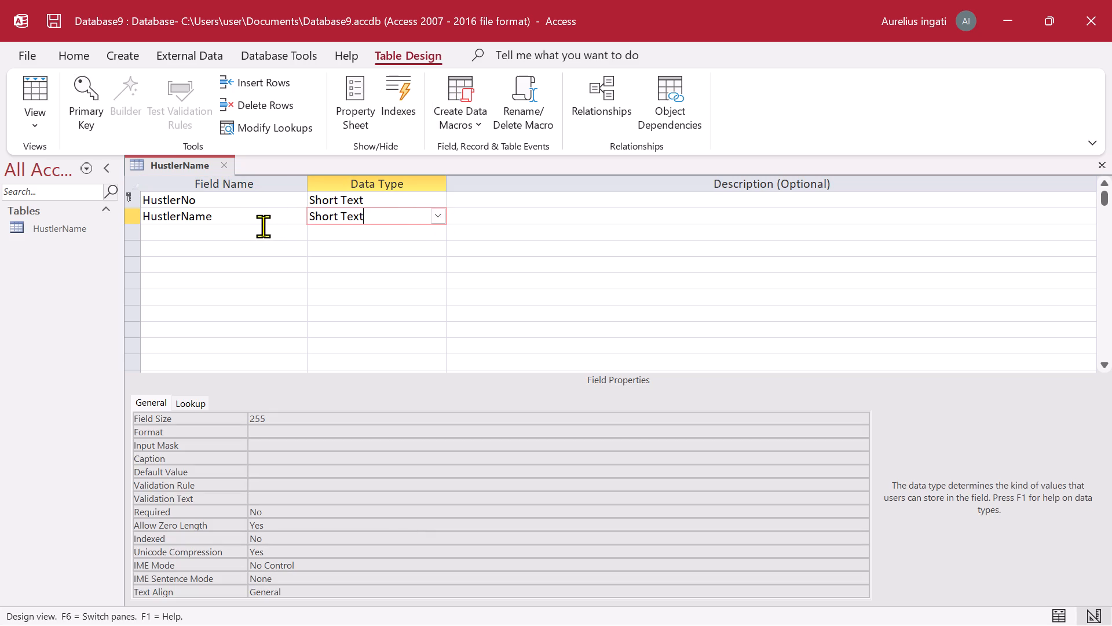
# Add a third field named Gender and set its data type to Number.
pyautogui.click(262, 226)
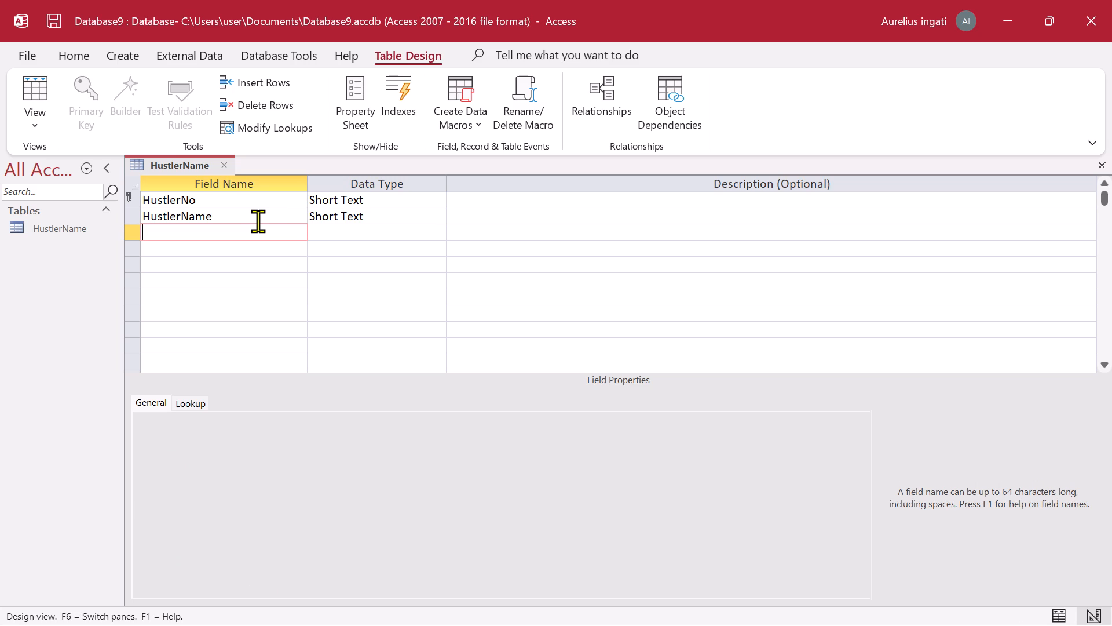
pyautogui.press('d')
pyautogui.press('BackSpace')
pyautogui.press('g')
pyautogui.write('ender')
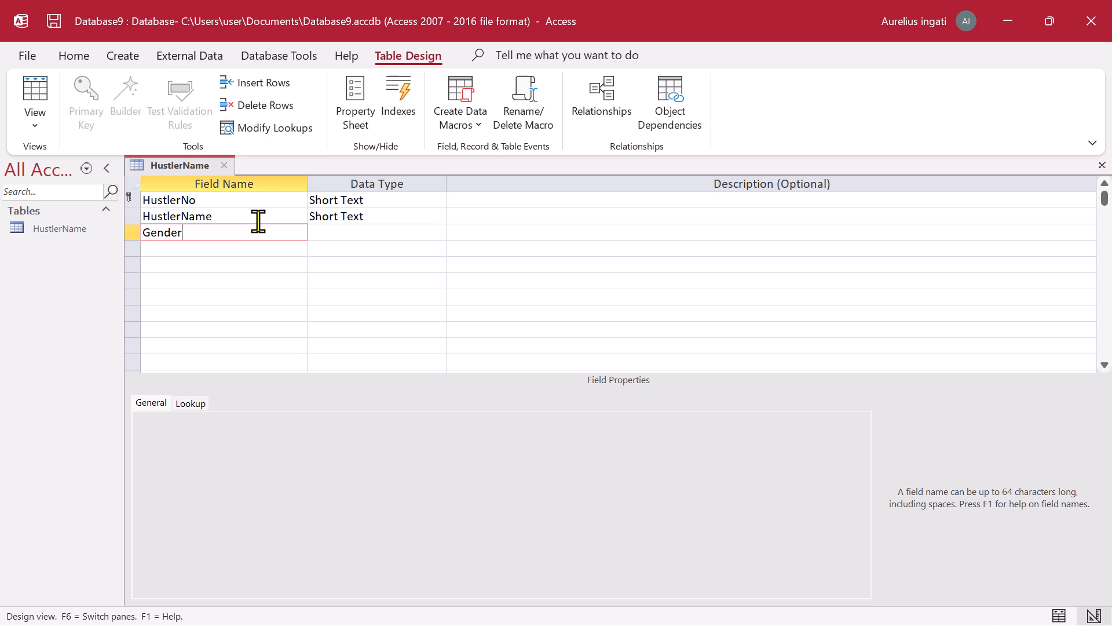
pyautogui.click(420, 233)
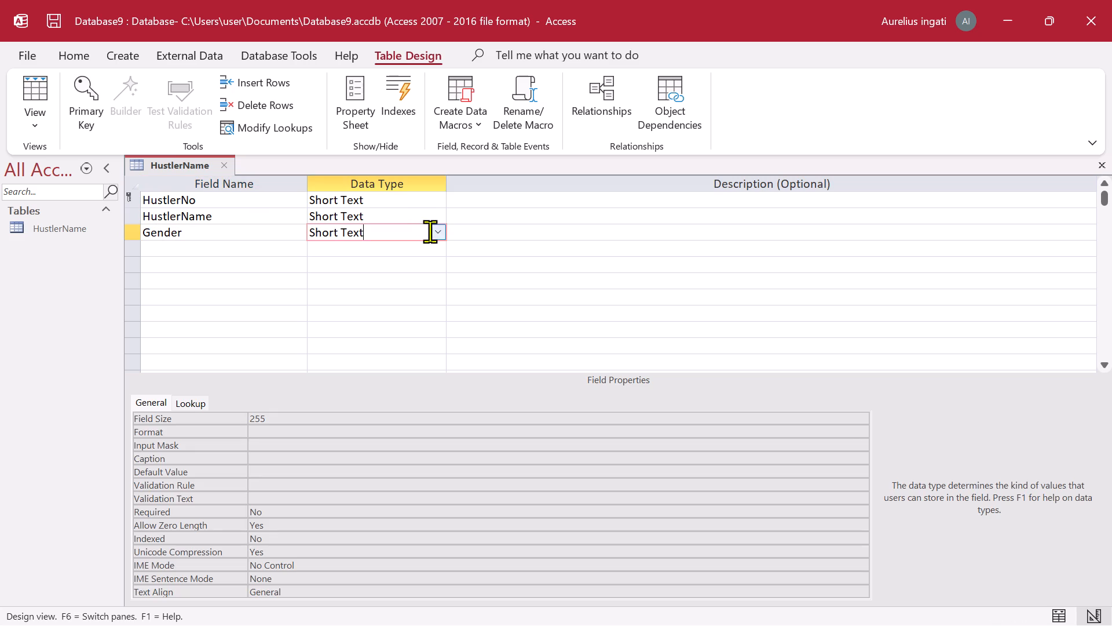
pyautogui.click(437, 231)
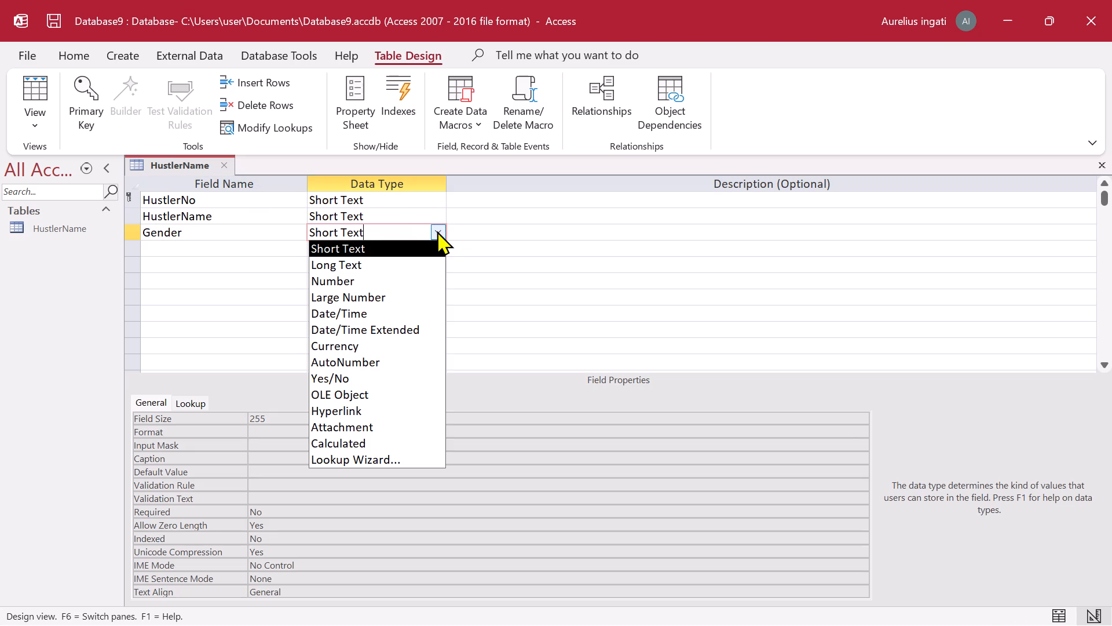
pyautogui.click(404, 274)
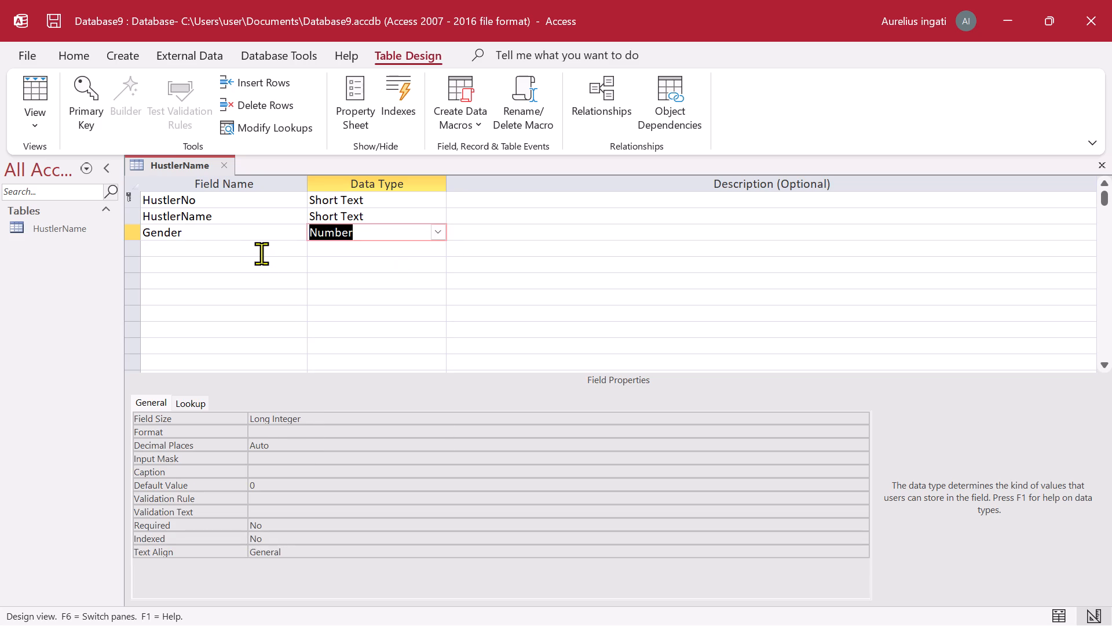
# Add a fourth field named Date below the Gender field.
pyautogui.click(259, 243)
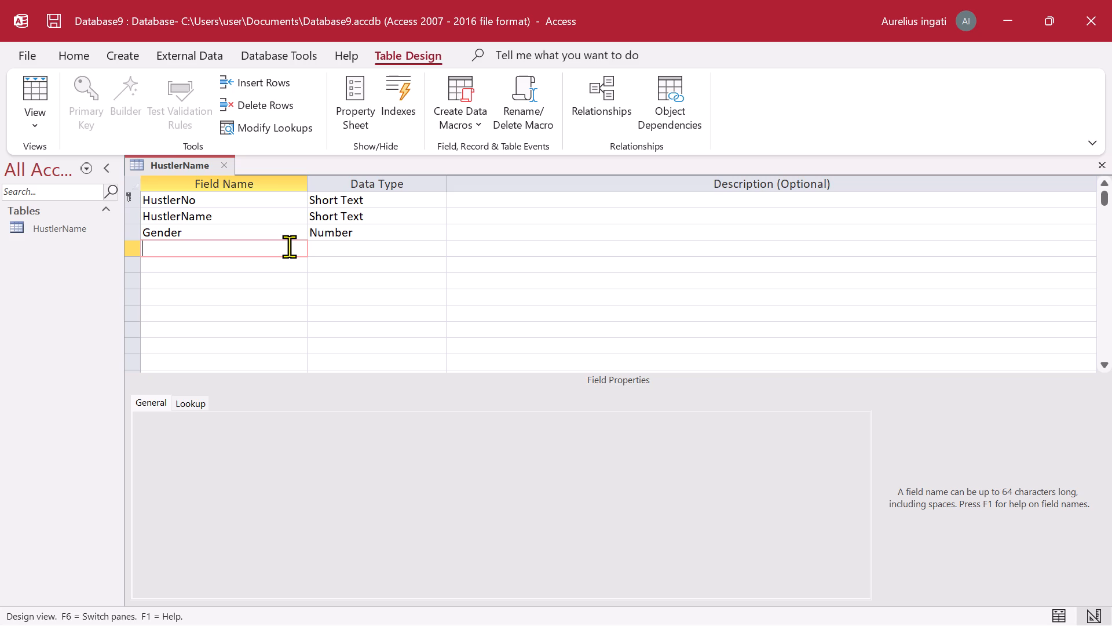
pyautogui.press('d')
pyautogui.press('a')
pyautogui.press('t')
pyautogui.press('e')
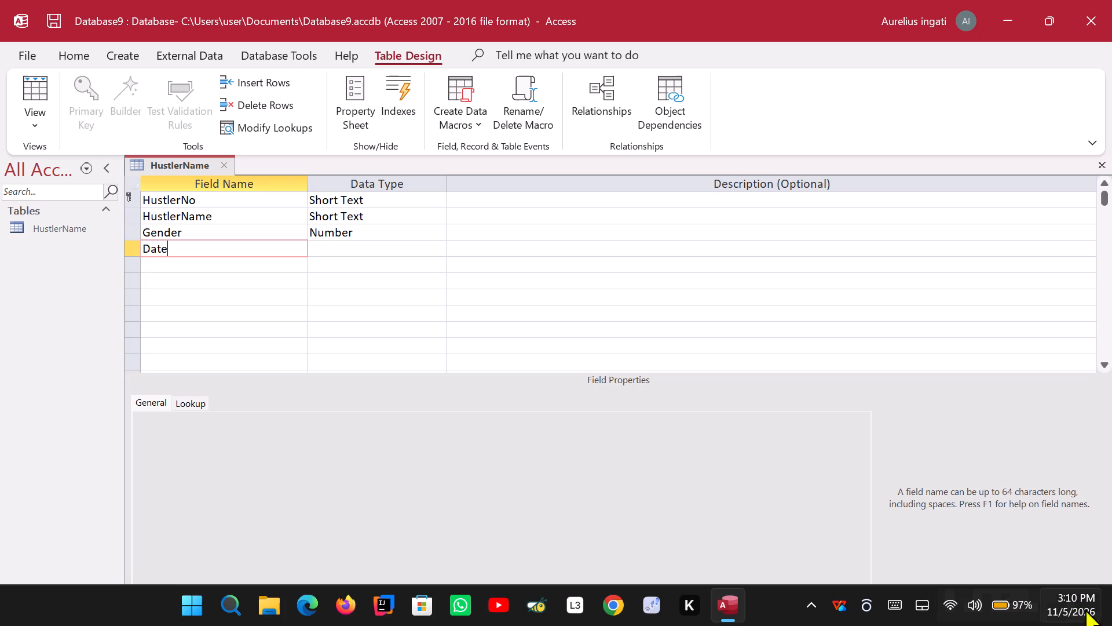
pyautogui.click(696, 617)
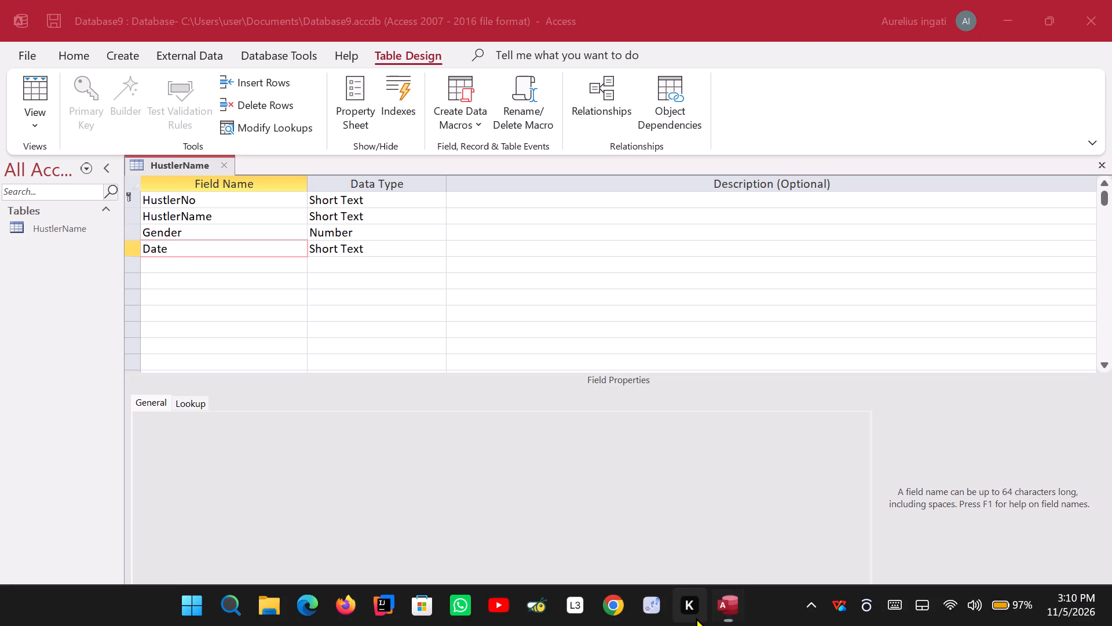
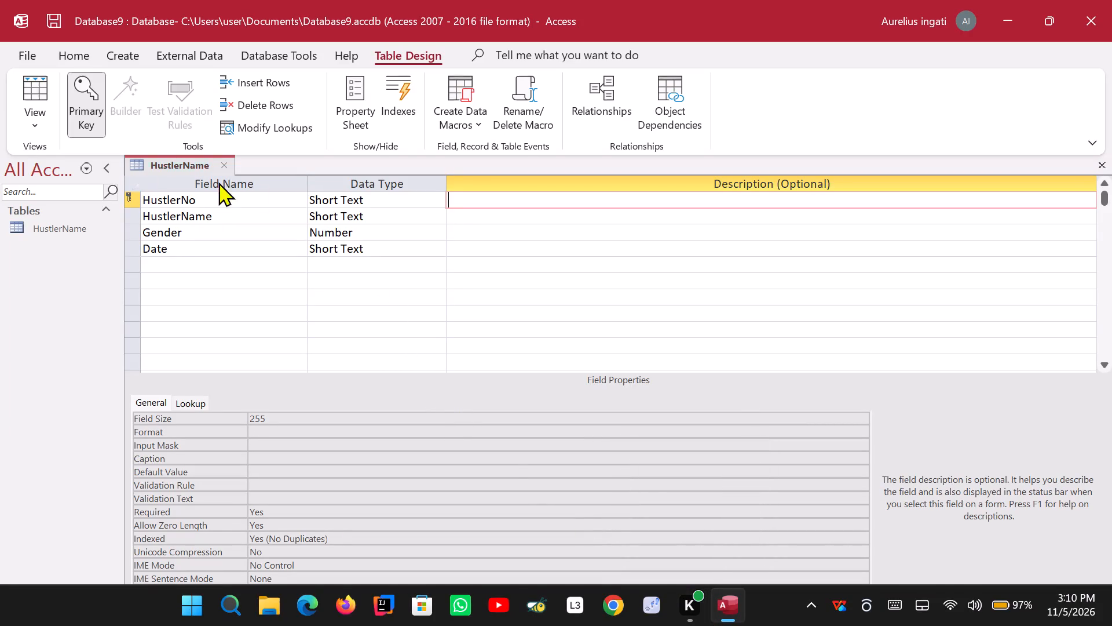
# Set the data type of the Date field to Date/Time.
pyautogui.click(206, 268)
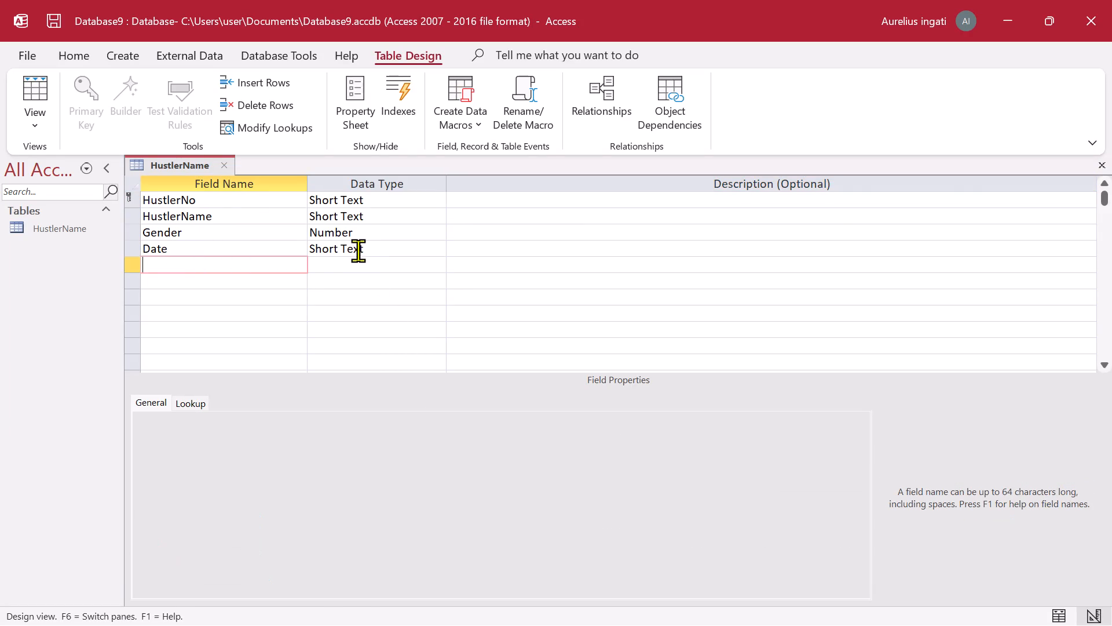
pyautogui.click(364, 252)
pyautogui.click(441, 247)
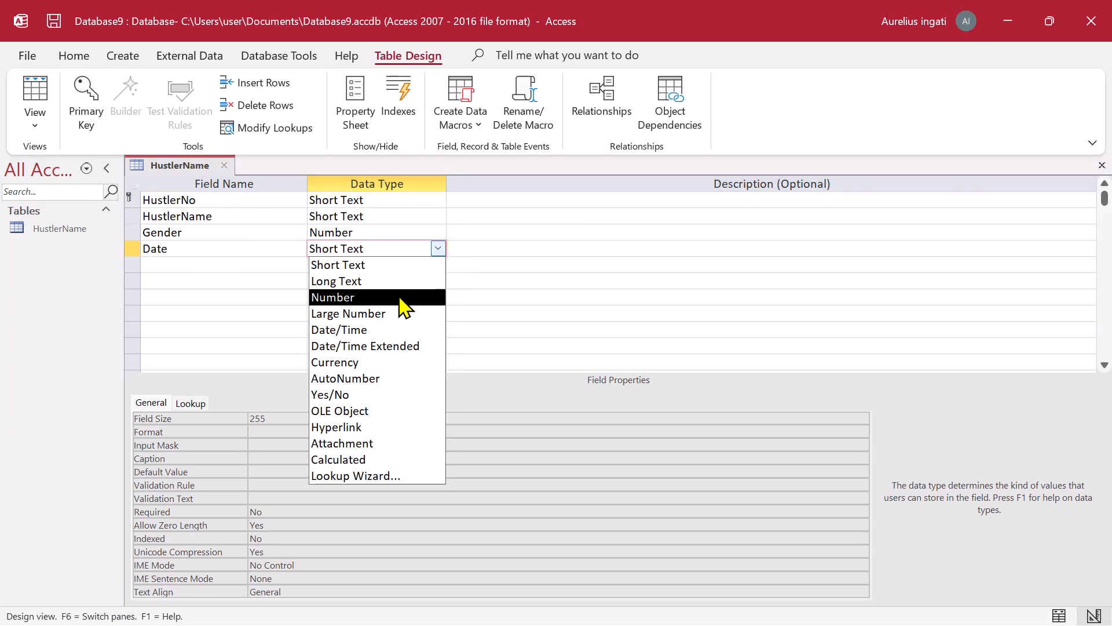
pyautogui.click(404, 325)
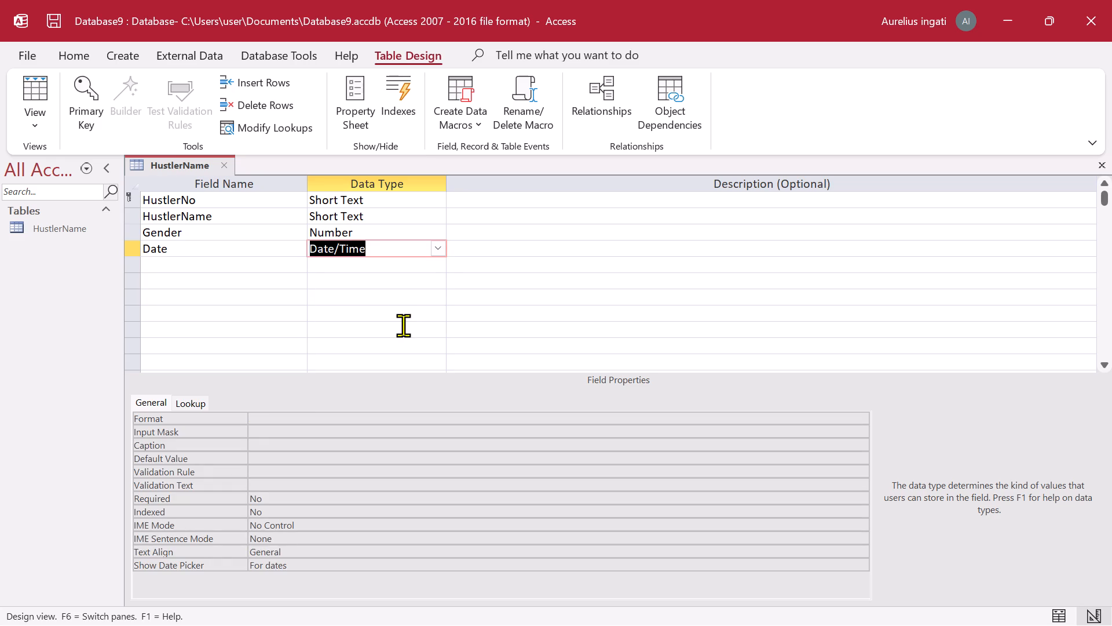
# Rename the Date field as DateofBirth.
pyautogui.click(207, 259)
pyautogui.click(205, 249)
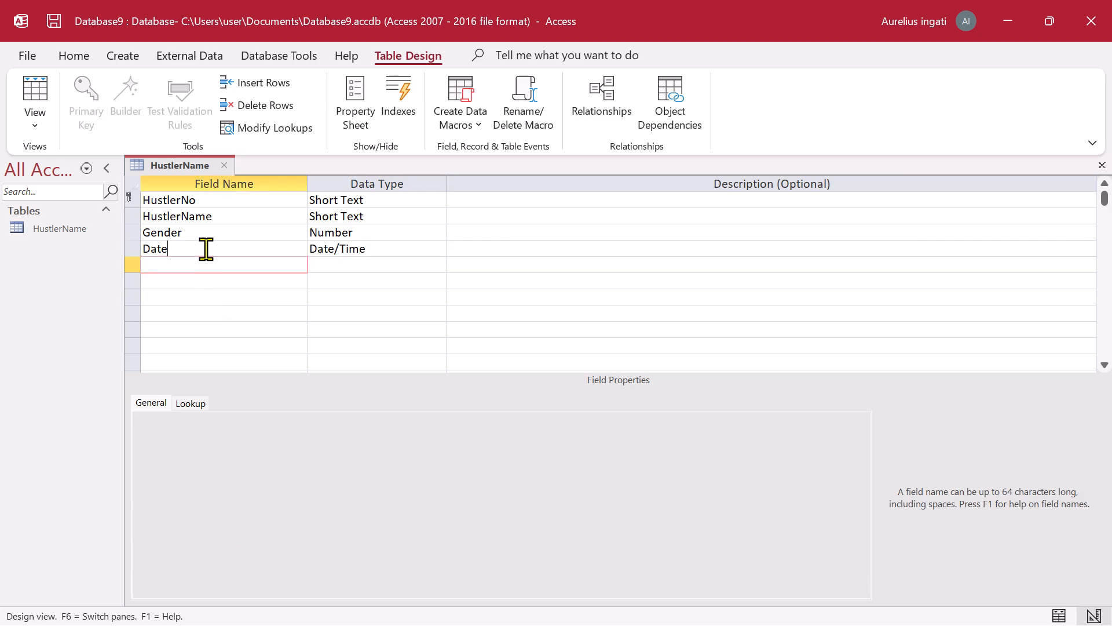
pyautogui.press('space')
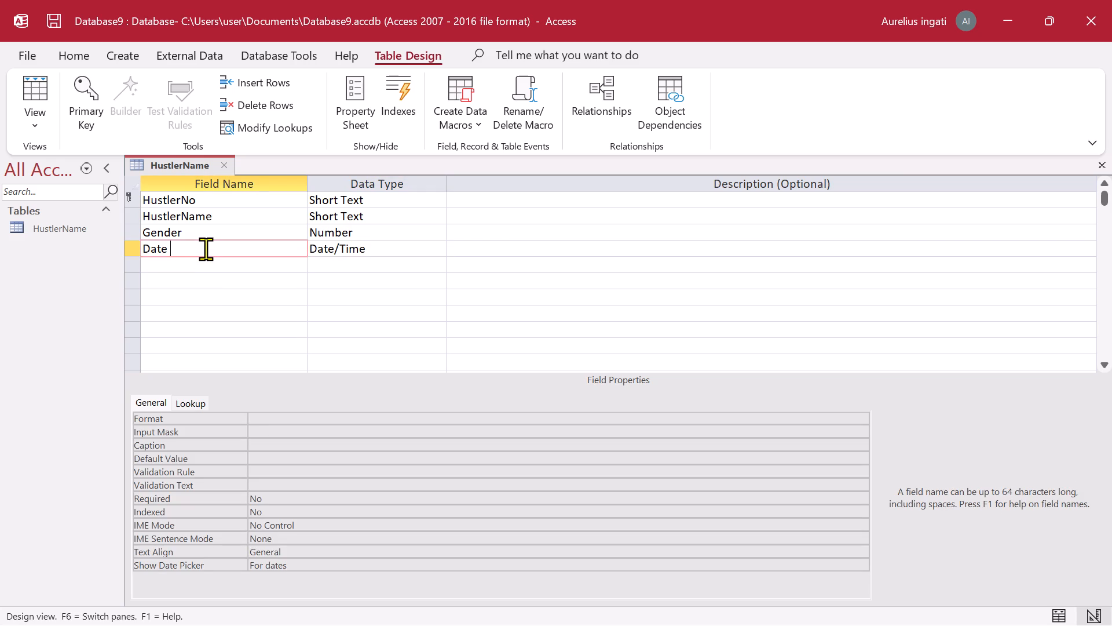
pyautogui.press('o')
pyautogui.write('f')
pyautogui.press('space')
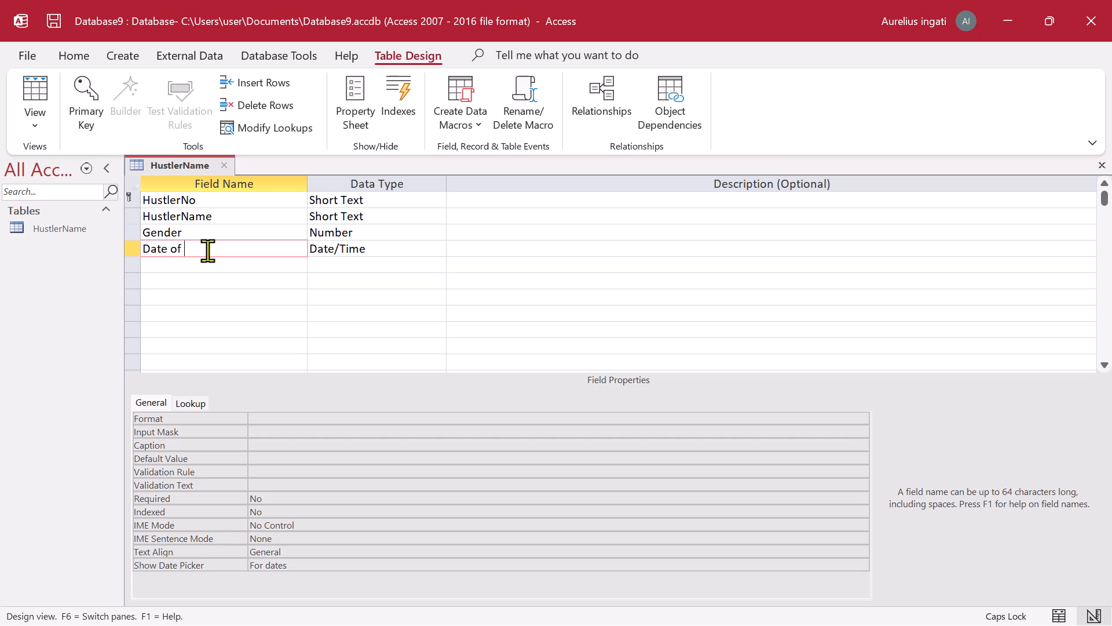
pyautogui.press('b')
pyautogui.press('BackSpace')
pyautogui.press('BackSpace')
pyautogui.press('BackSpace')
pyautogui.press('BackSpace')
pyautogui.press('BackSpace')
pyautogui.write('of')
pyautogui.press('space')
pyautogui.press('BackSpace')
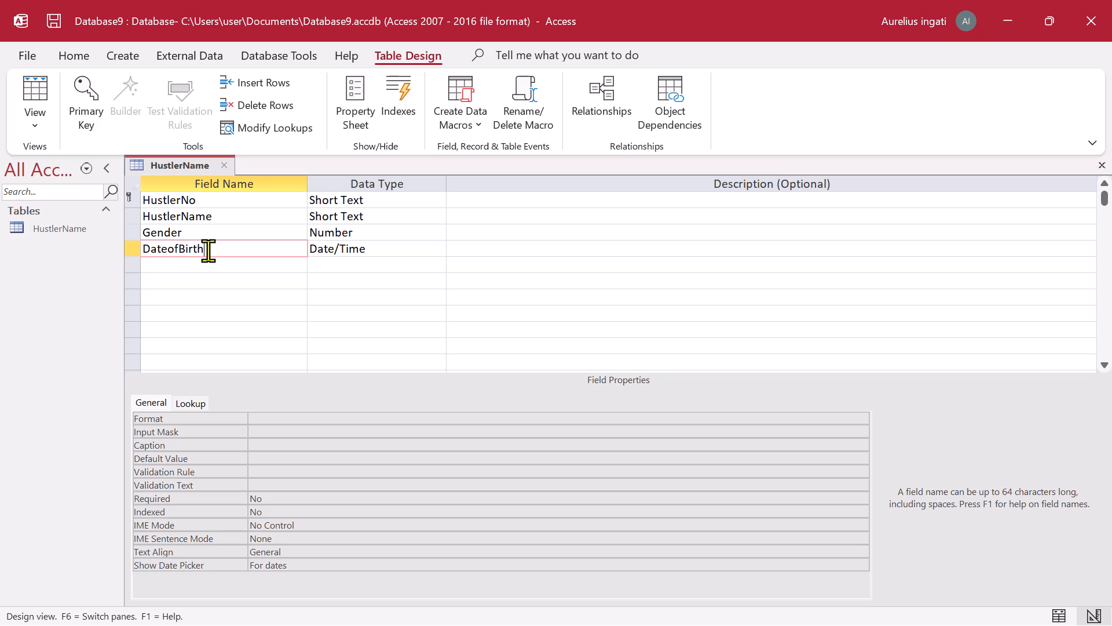
# Add a fifth field named CellphoneNo below DateofBirth and set its data type to Number.
pyautogui.click(218, 264)
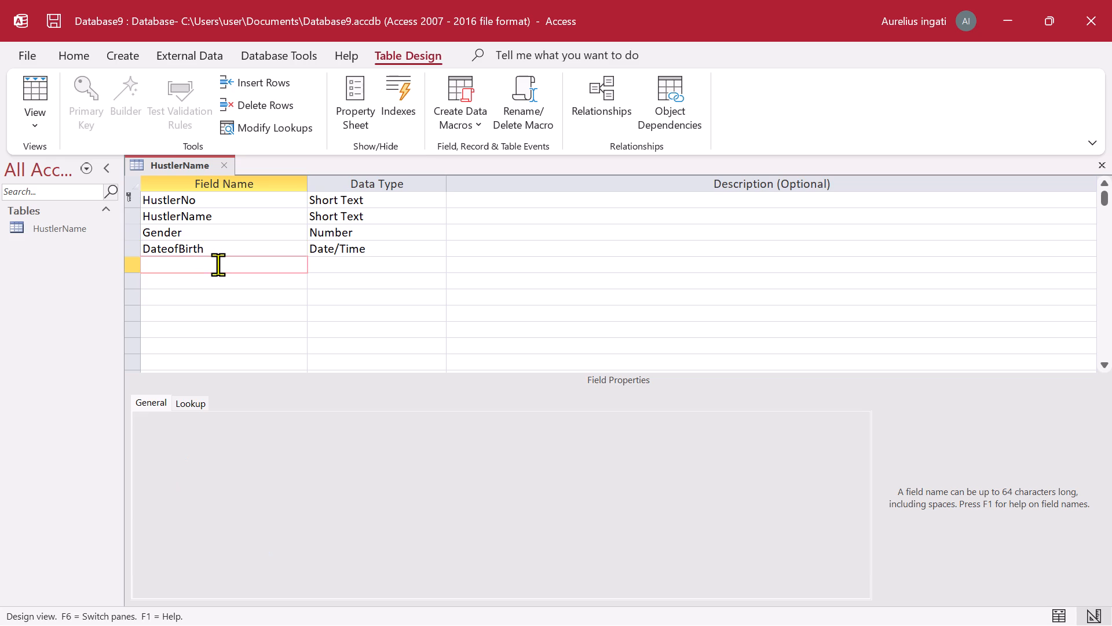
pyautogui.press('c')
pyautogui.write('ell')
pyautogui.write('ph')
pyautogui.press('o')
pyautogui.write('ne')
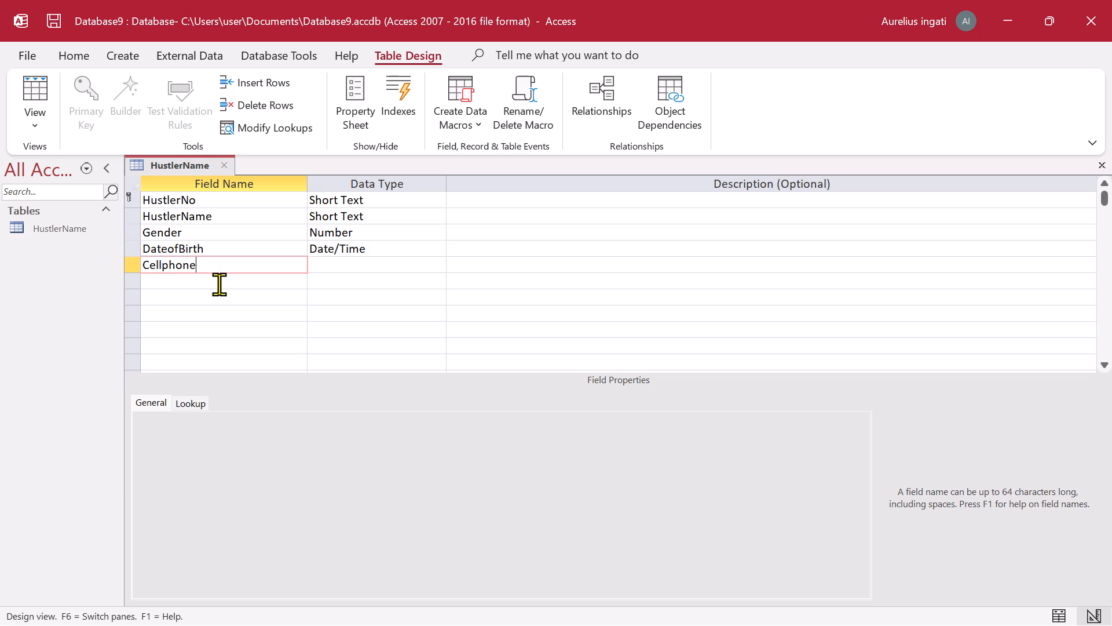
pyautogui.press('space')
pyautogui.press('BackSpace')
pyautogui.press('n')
pyautogui.click(377, 269)
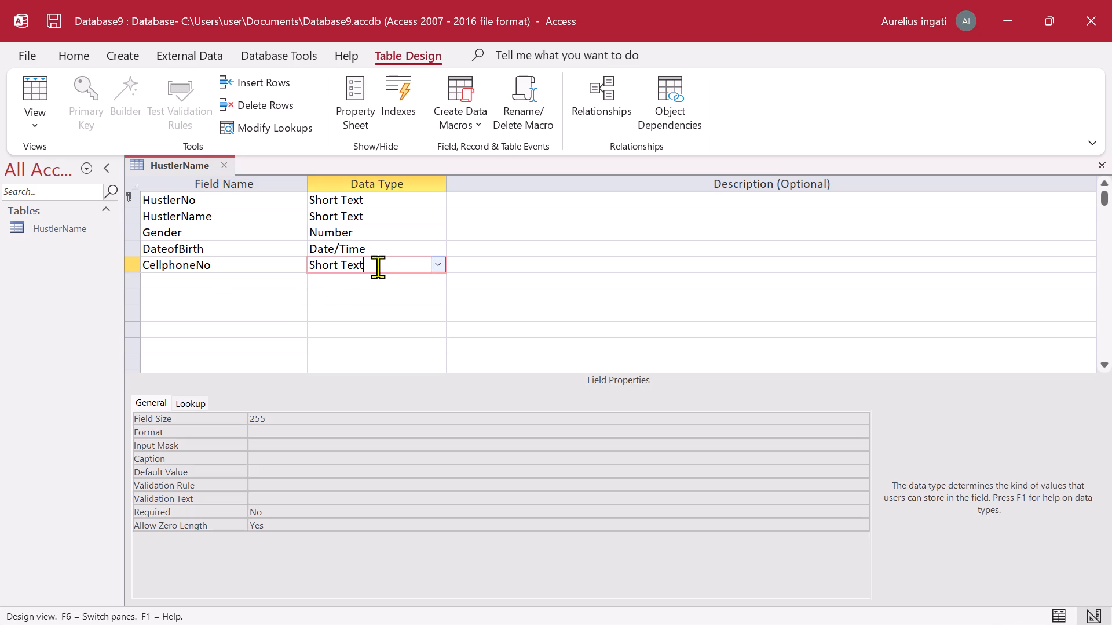
pyautogui.click(437, 269)
pyautogui.click(353, 315)
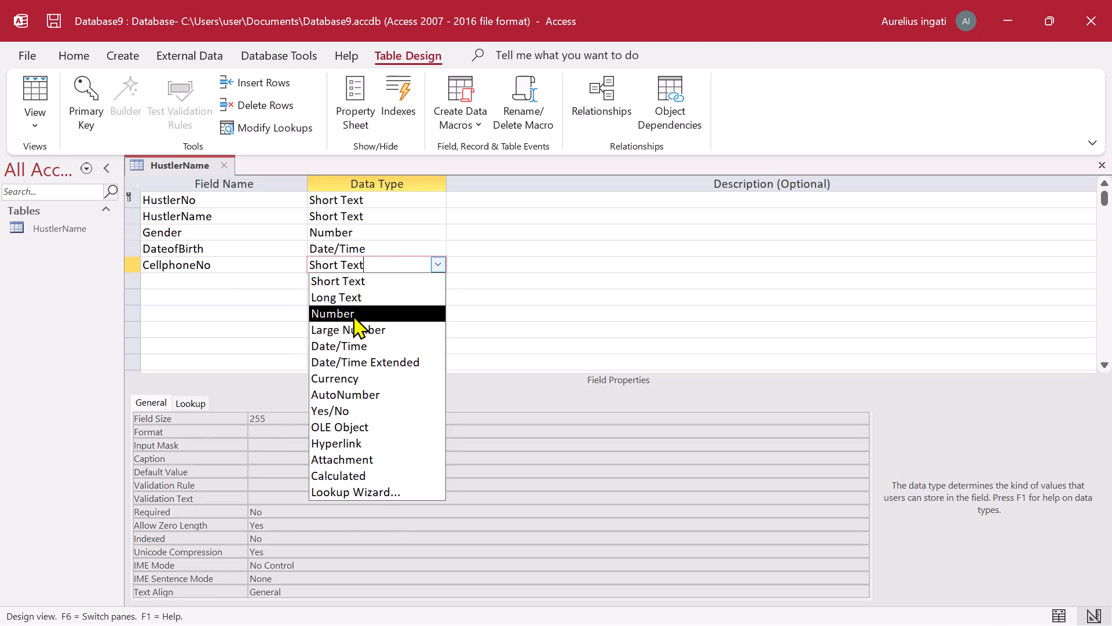
# Change the data type of the HustlerNo field to Number.
pyautogui.click(418, 239)
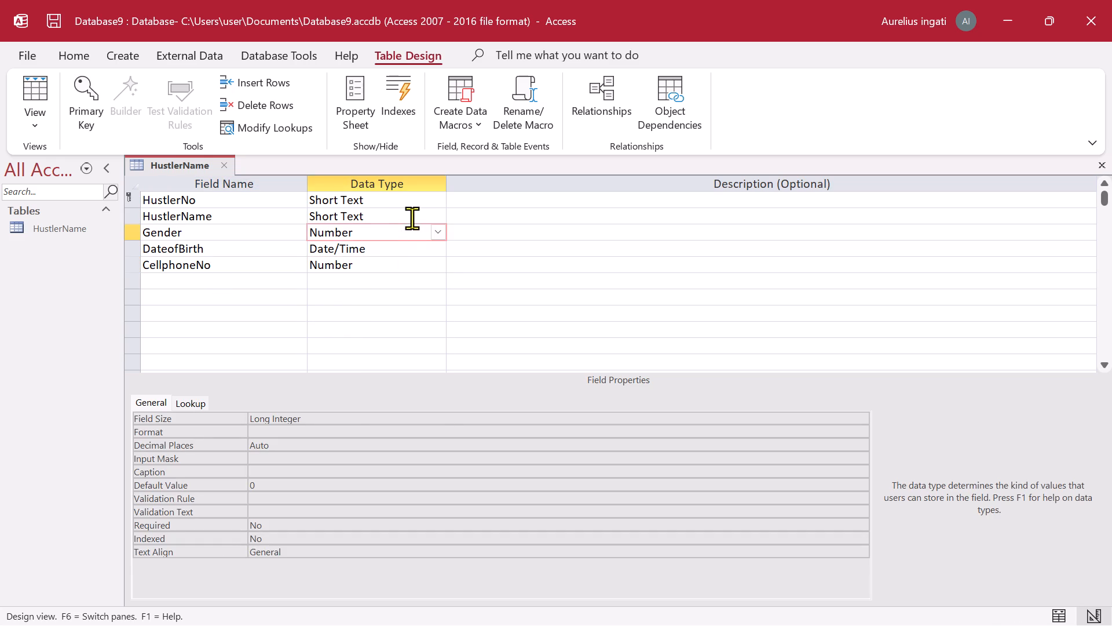
pyautogui.click(415, 203)
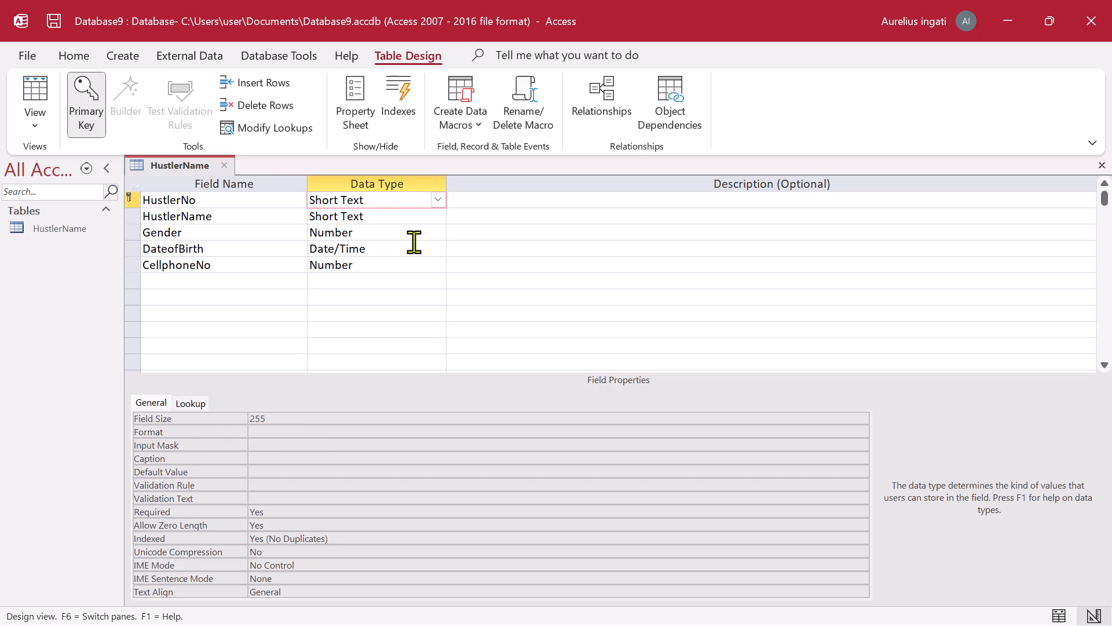
pyautogui.click(435, 200)
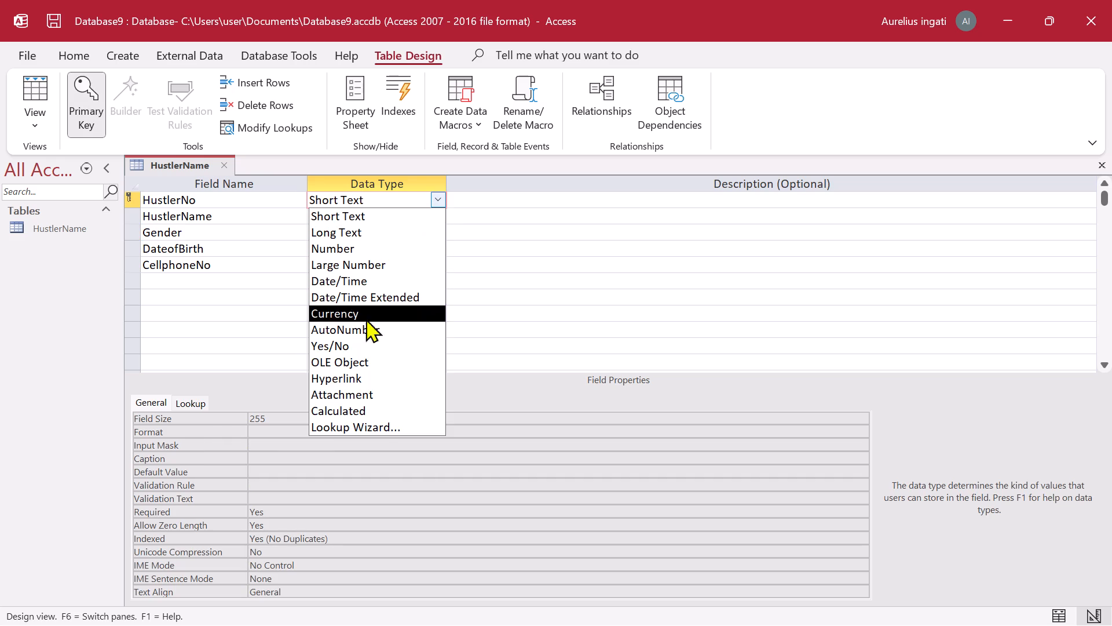
pyautogui.click(386, 249)
pyautogui.click(483, 284)
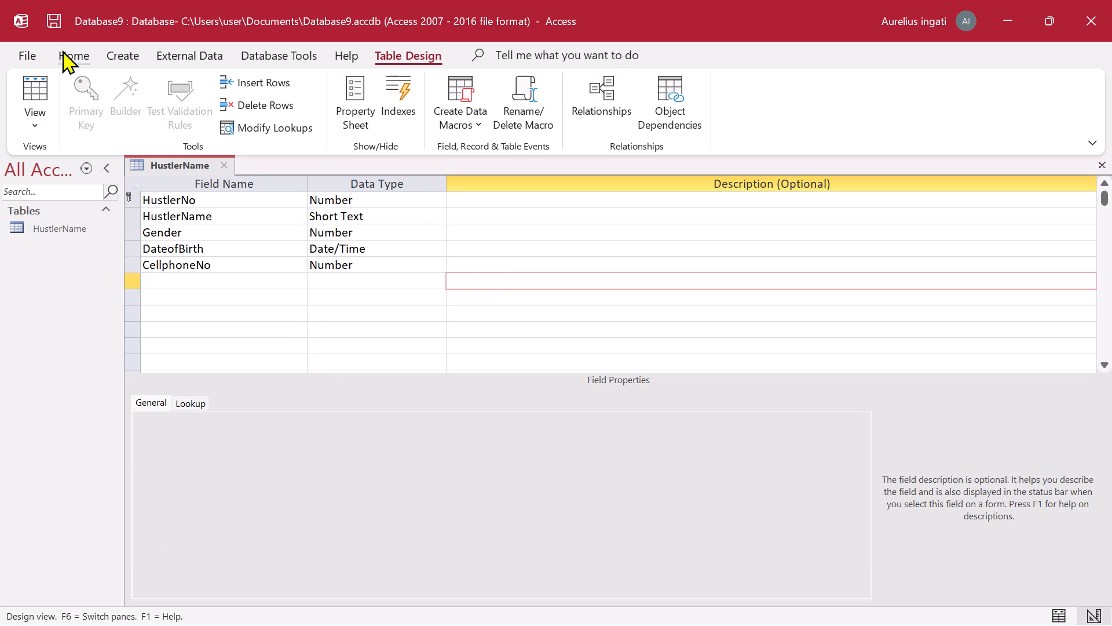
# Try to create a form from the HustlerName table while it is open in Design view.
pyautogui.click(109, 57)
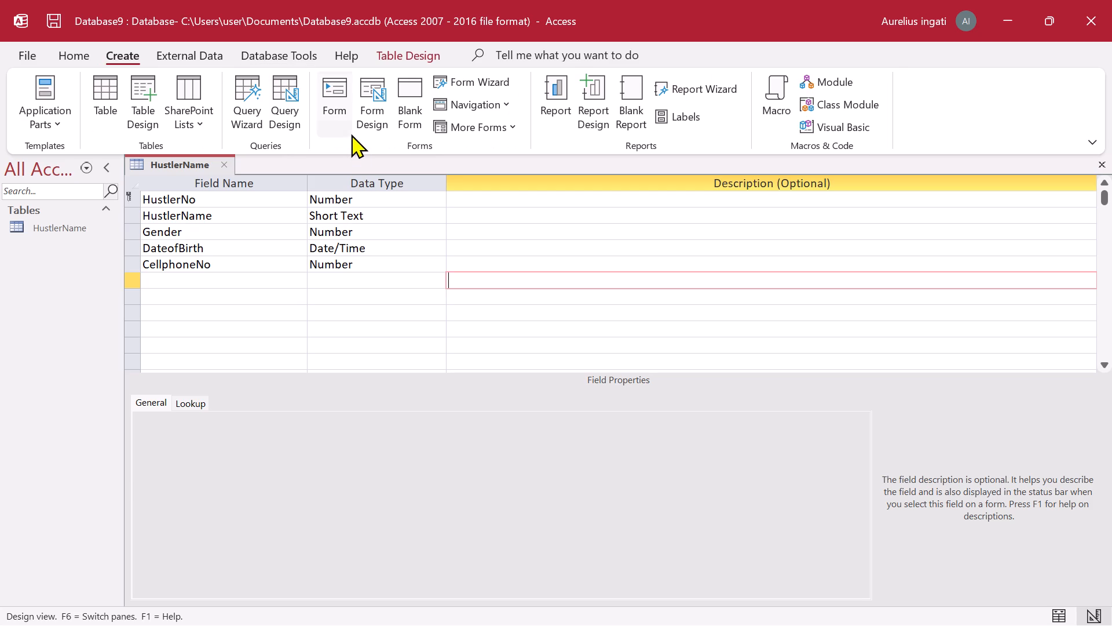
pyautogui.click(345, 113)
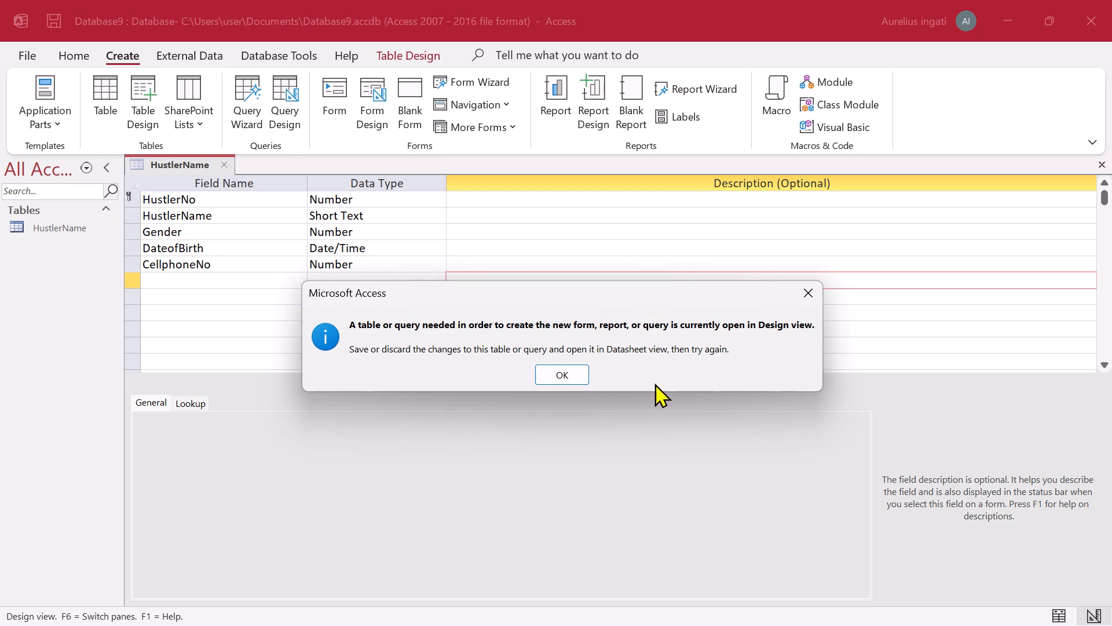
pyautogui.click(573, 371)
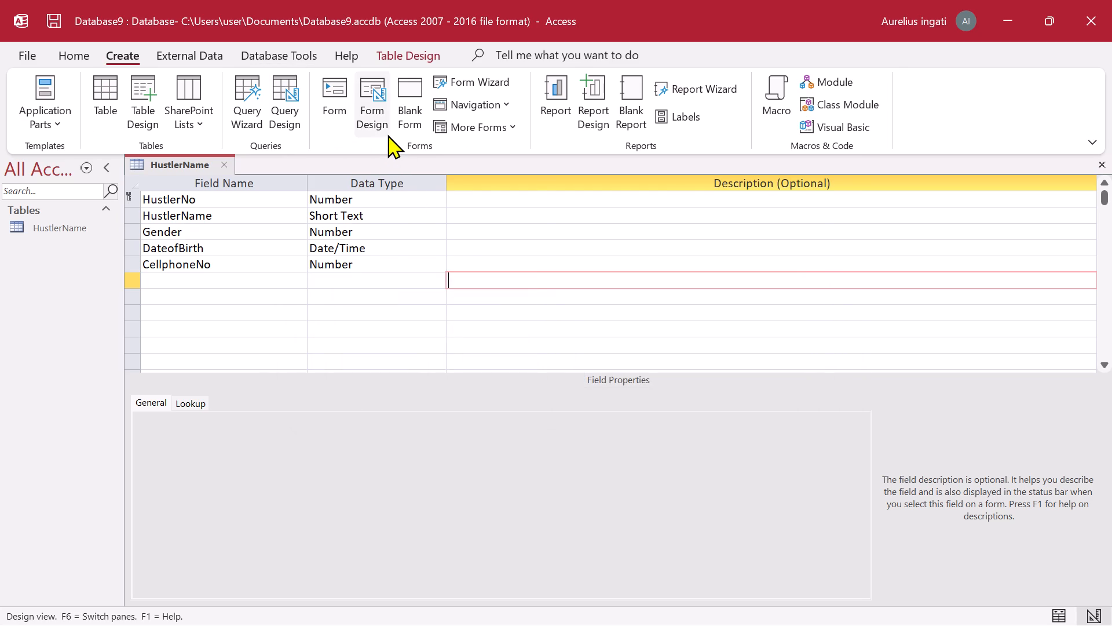
# Save the HustlerName table design and switch the table to Datasheet view.
pyautogui.click(80, 59)
pyautogui.click(75, 120)
pyautogui.click(115, 158)
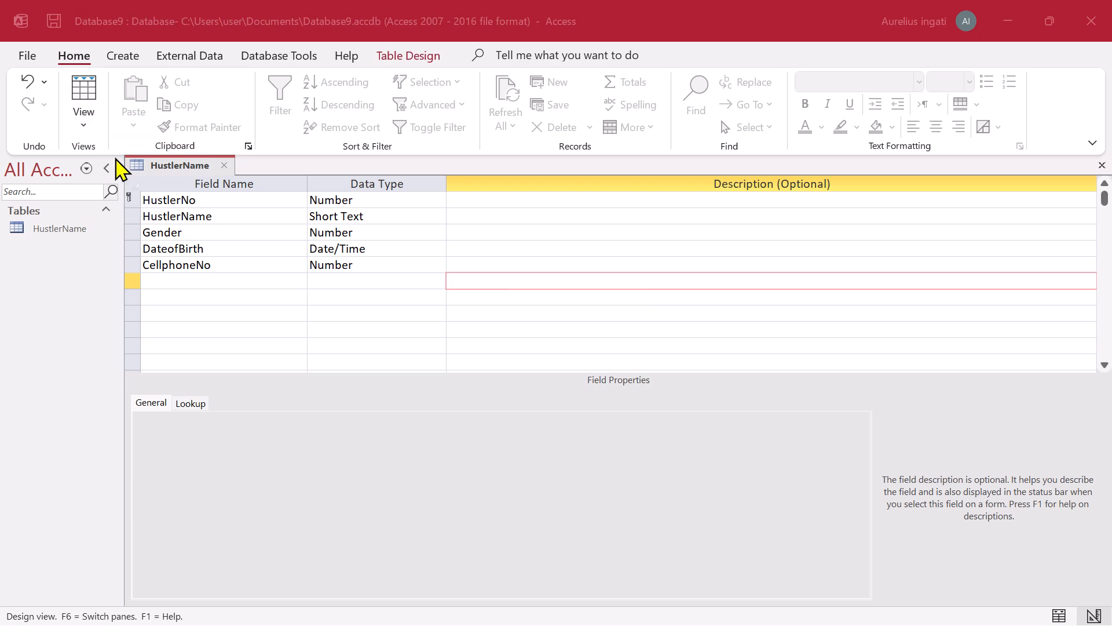
pyautogui.click(546, 371)
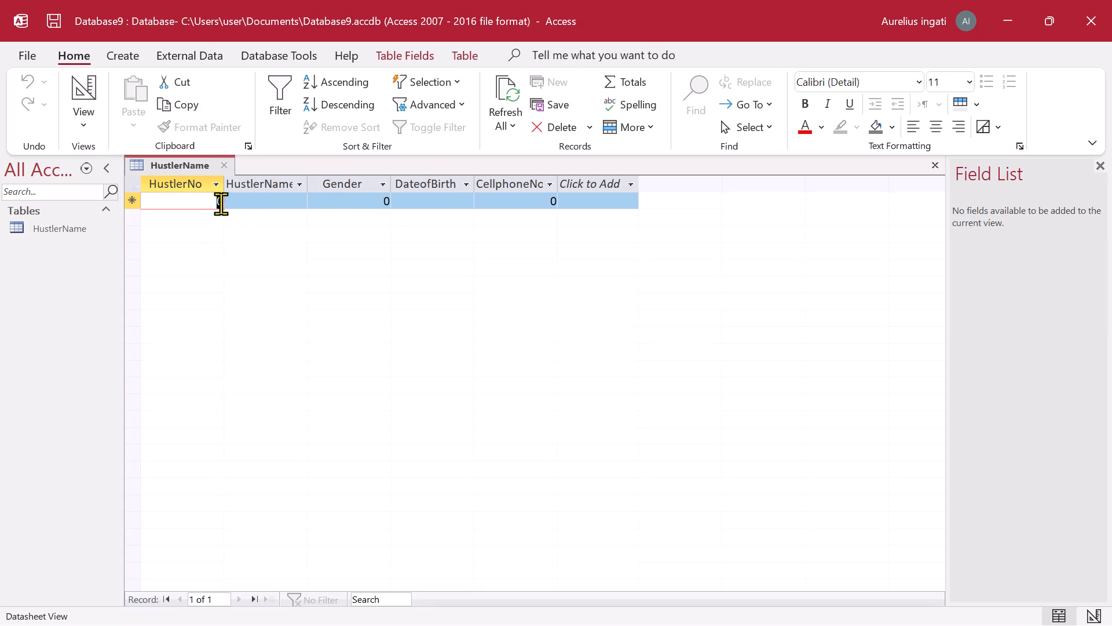
# Create a form based on the HustlerName table.
pyautogui.click(131, 57)
pyautogui.click(335, 128)
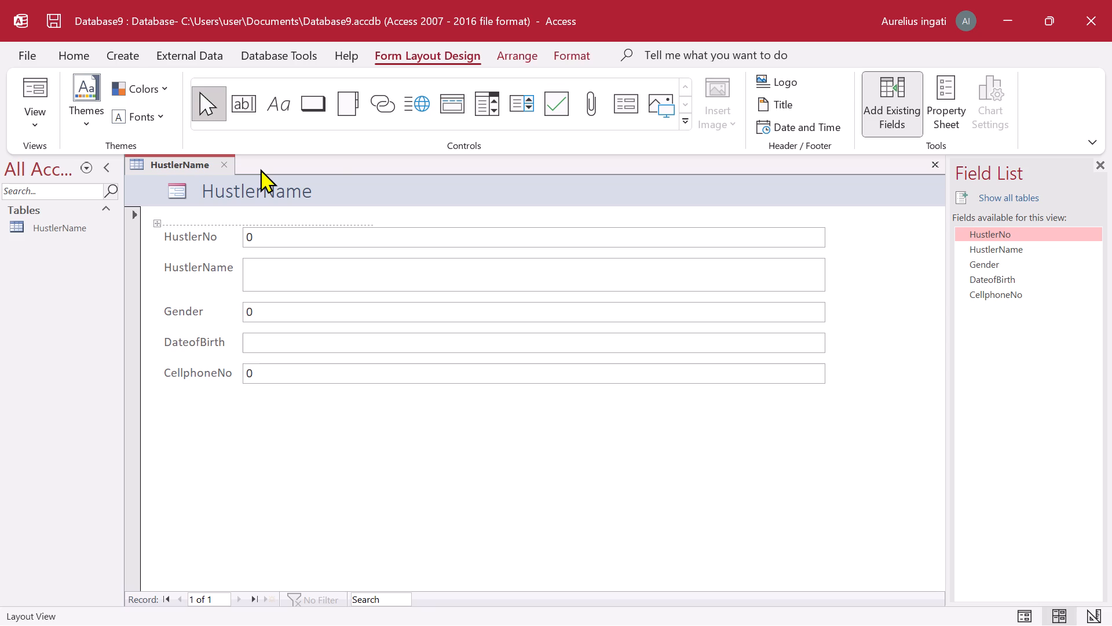
# Look at the HustlerName table's datasheet and go back to the new form.
pyautogui.click(76, 227)
pyautogui.click(76, 227)
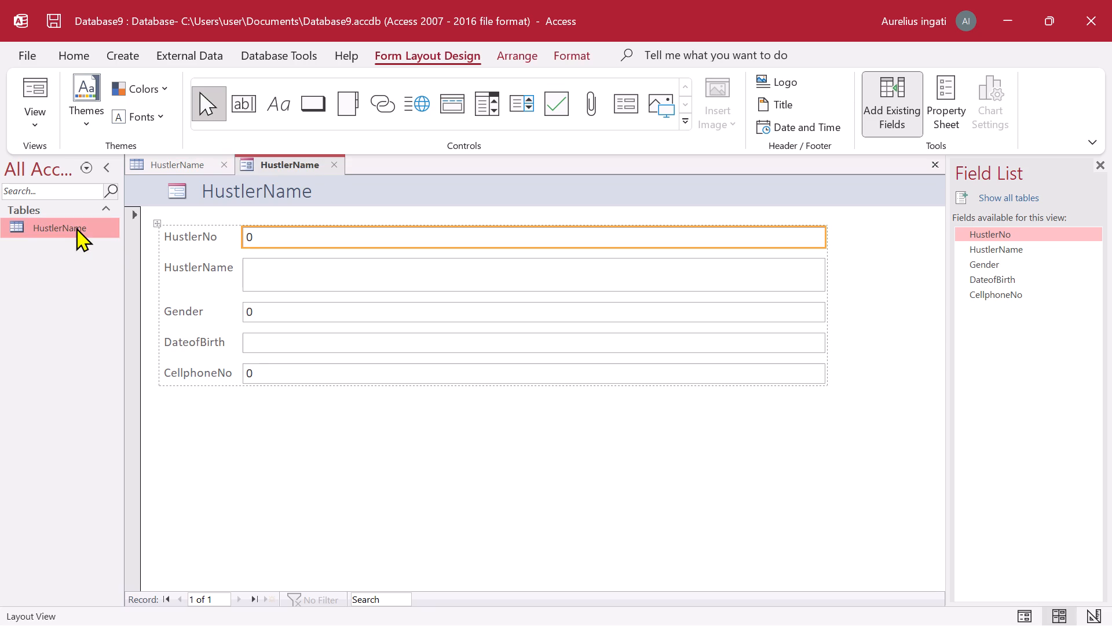
pyautogui.click(81, 222)
pyautogui.click(81, 222)
pyautogui.click(175, 171)
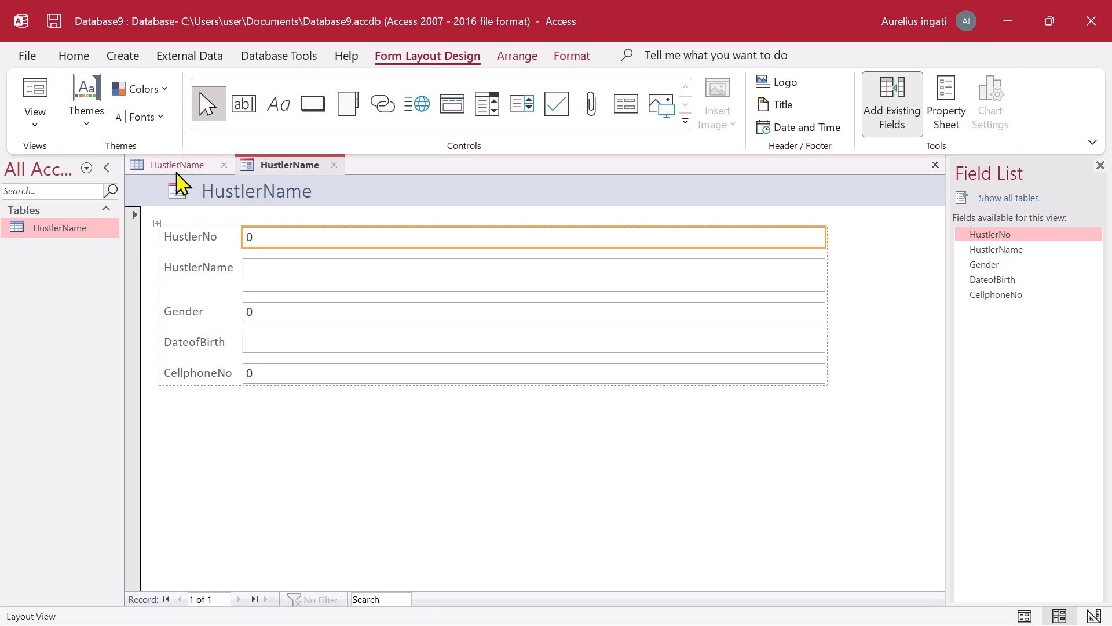
pyautogui.click(182, 166)
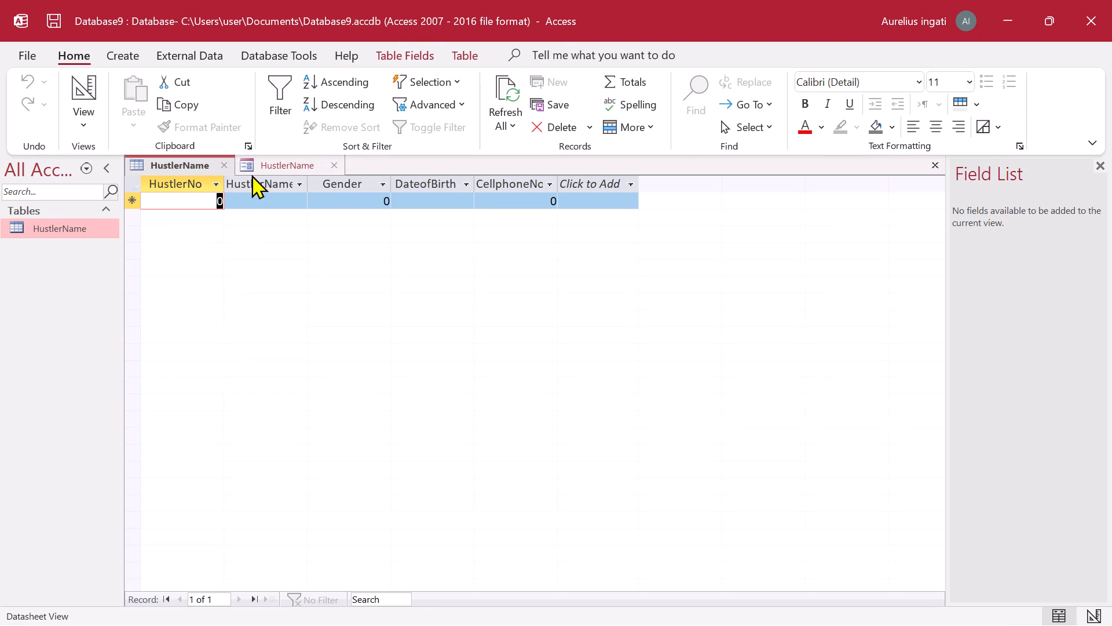
pyautogui.click(270, 165)
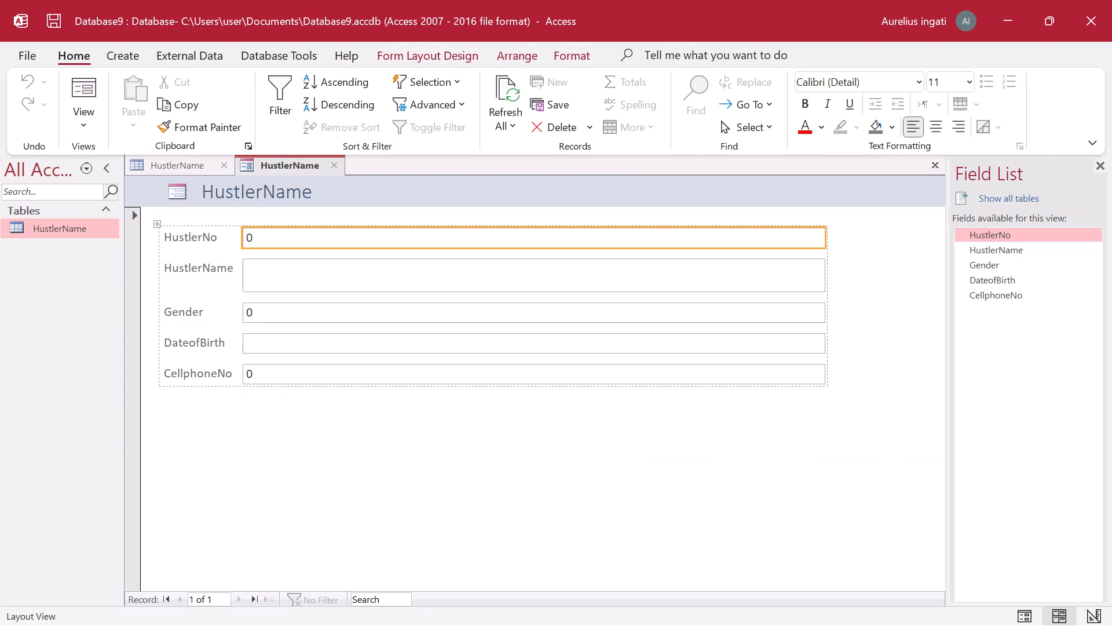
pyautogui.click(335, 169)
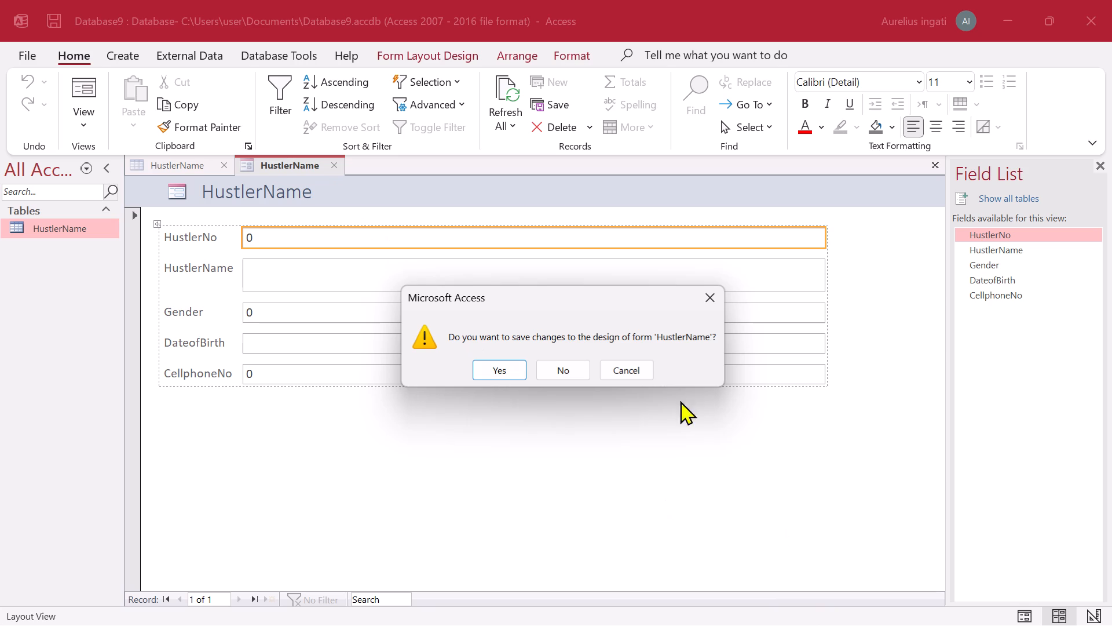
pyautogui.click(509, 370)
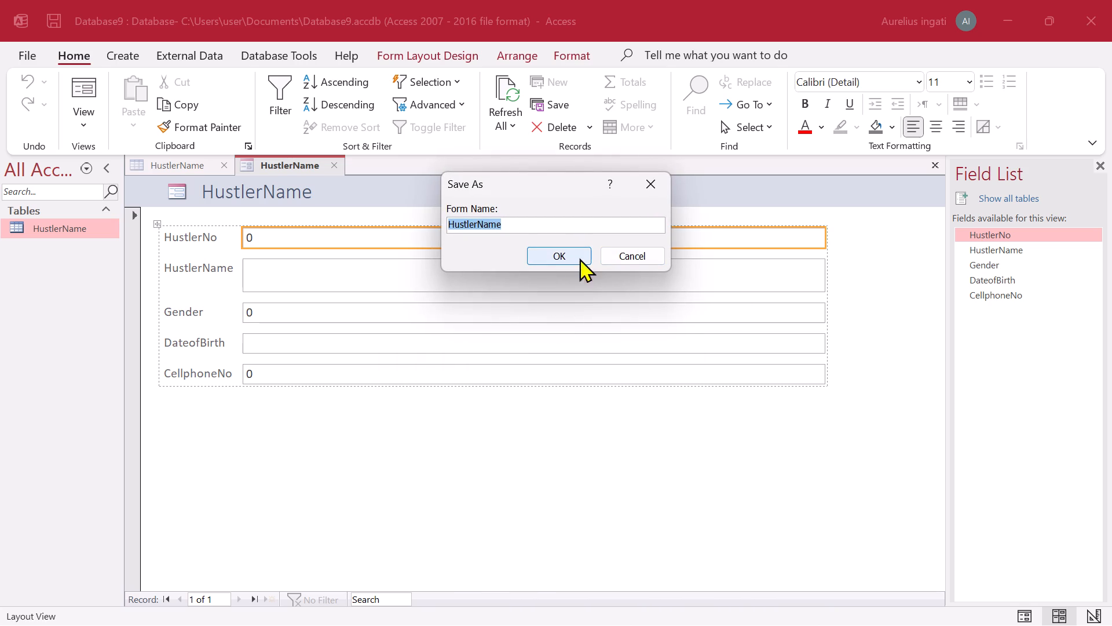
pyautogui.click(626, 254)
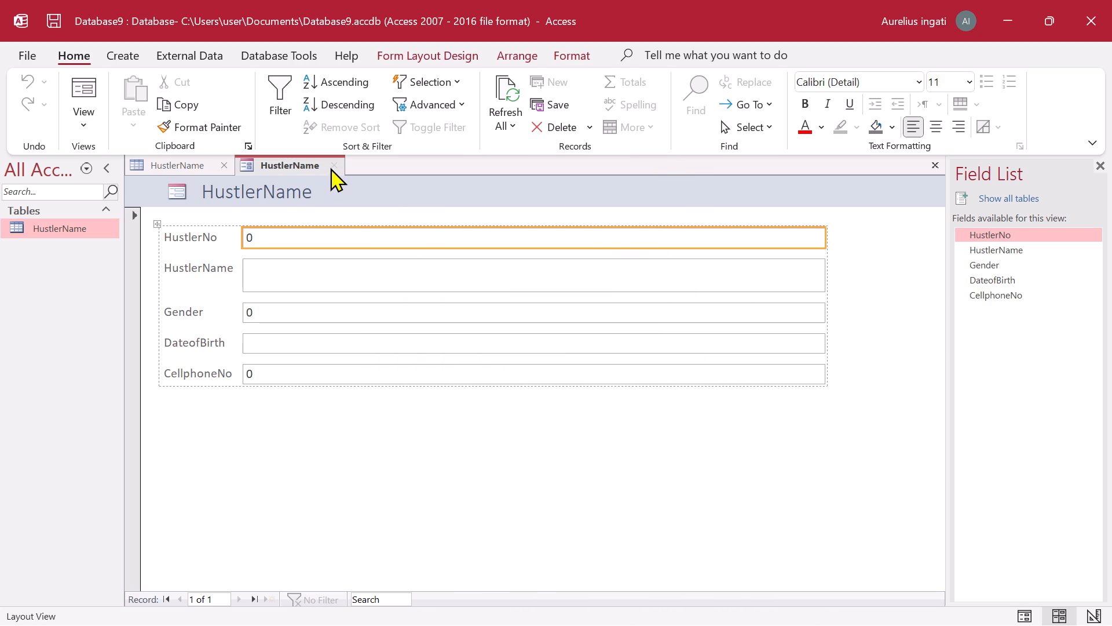
# Close the new HustlerName form without saving its design.
pyautogui.click(331, 168)
pyautogui.click(555, 369)
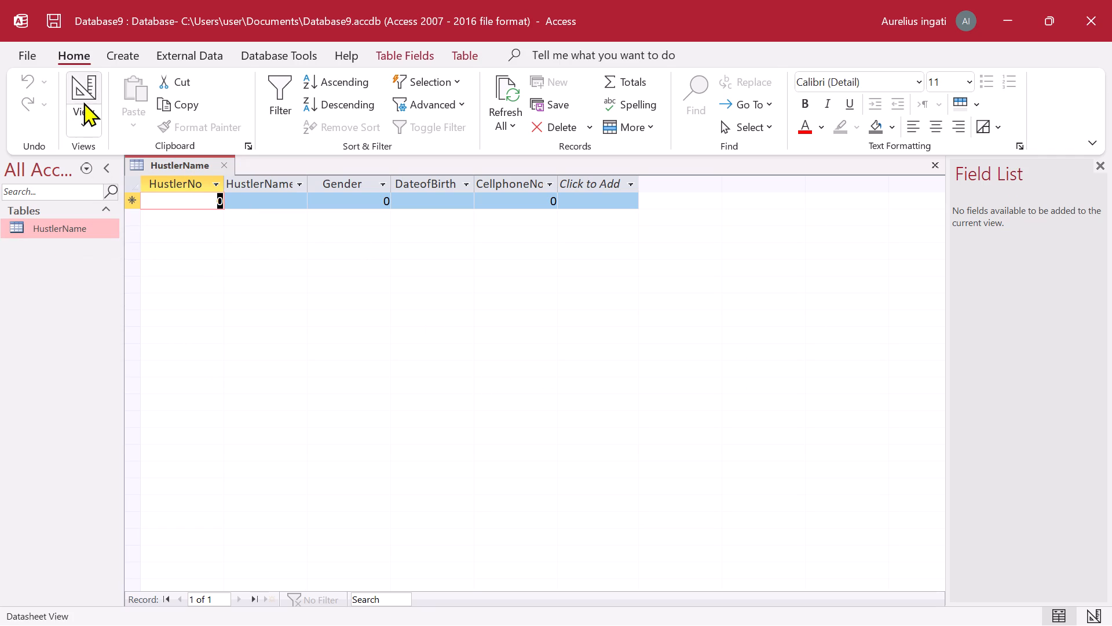
# Start a new table in Design view and add a PaymentNo field with the Number data type.
pyautogui.click(125, 52)
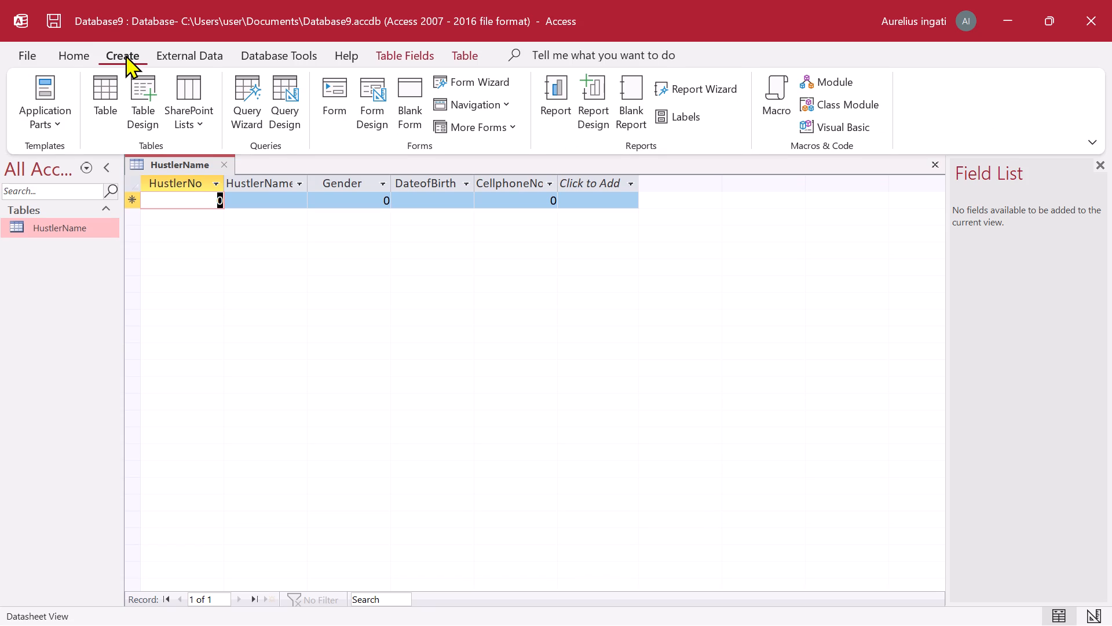
pyautogui.click(139, 92)
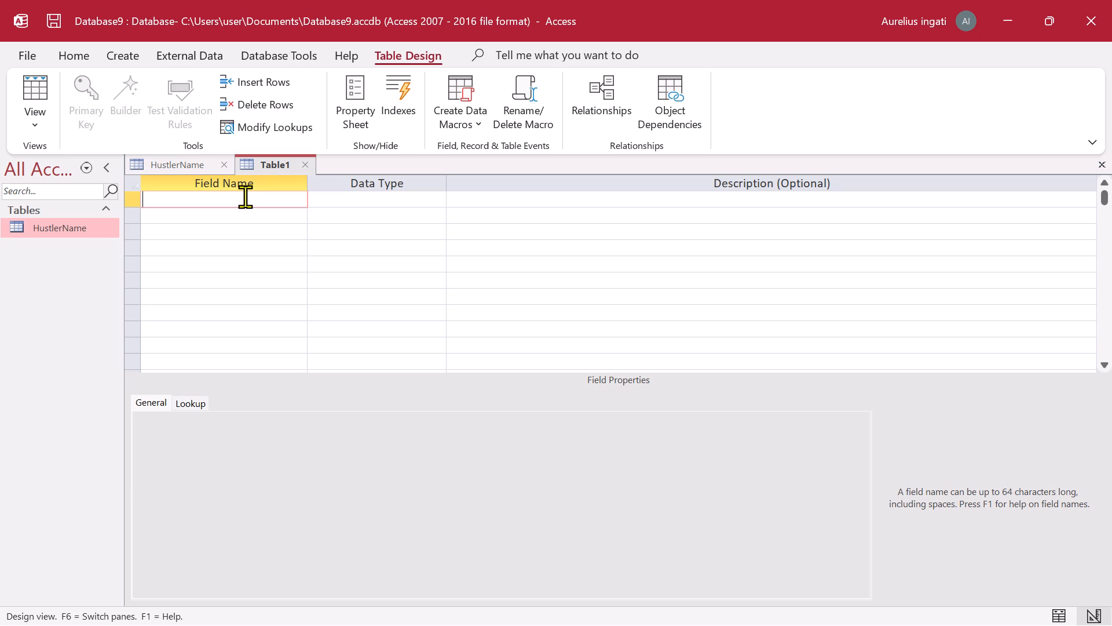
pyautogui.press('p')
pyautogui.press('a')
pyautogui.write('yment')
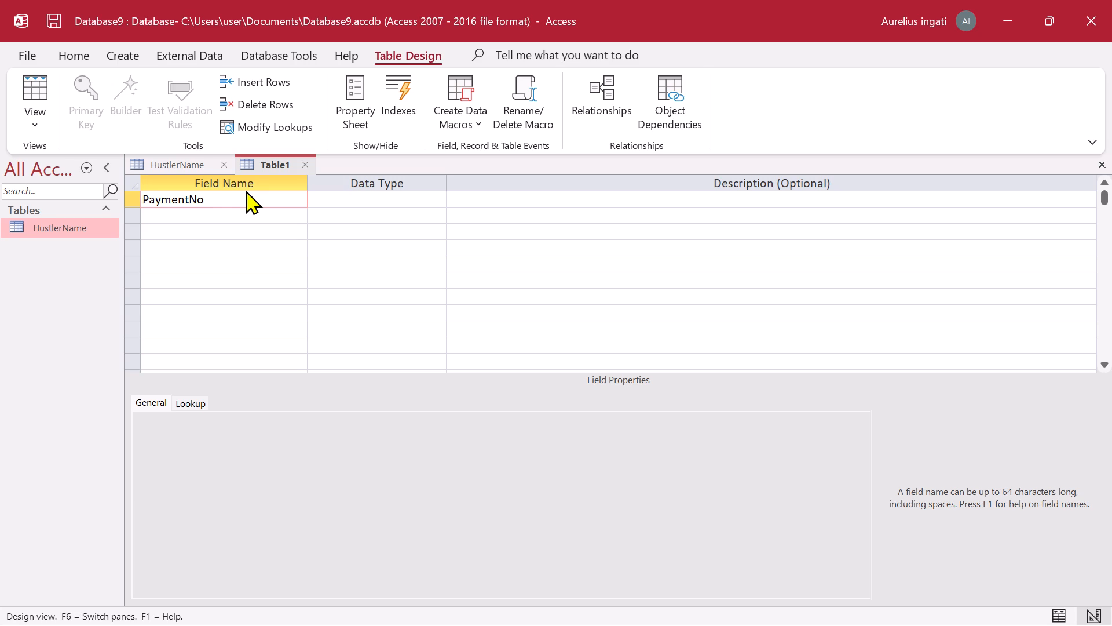
pyautogui.click(386, 194)
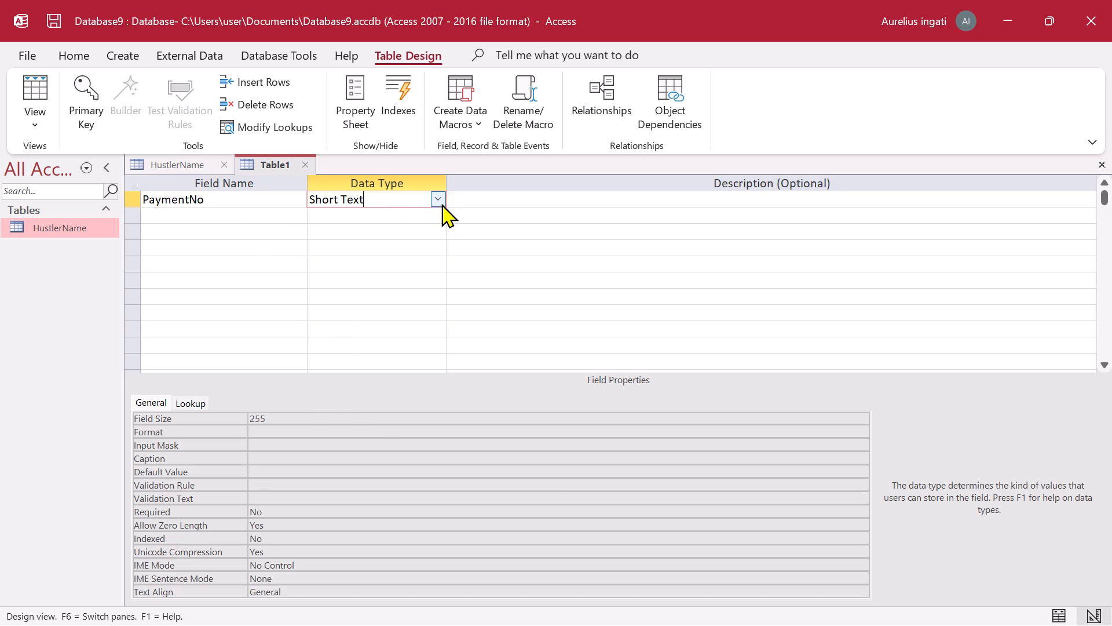
pyautogui.click(441, 203)
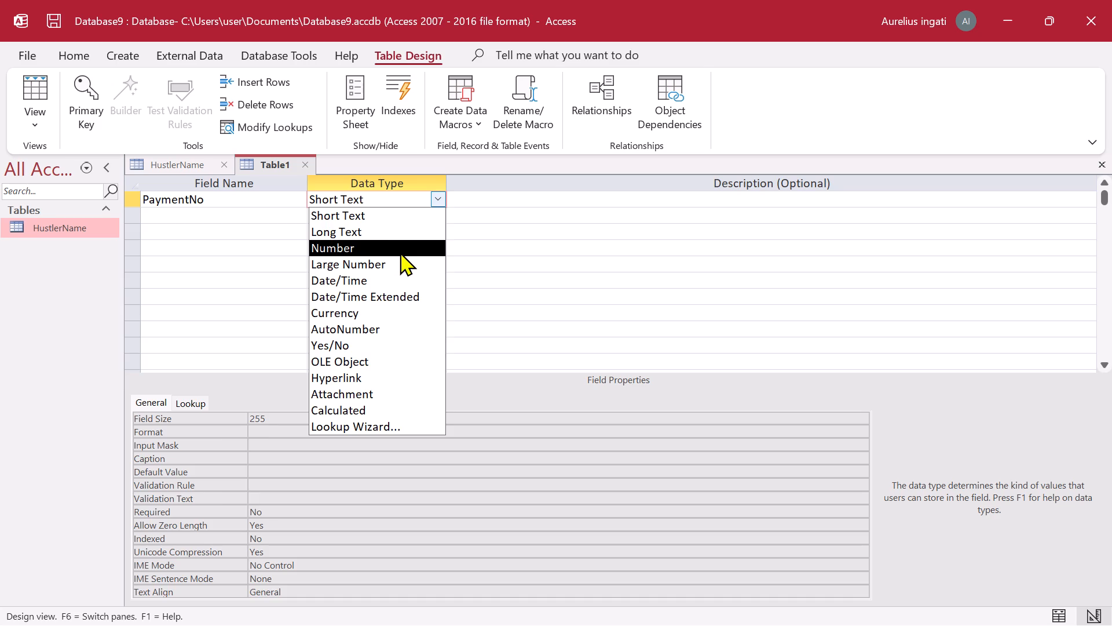
pyautogui.click(400, 252)
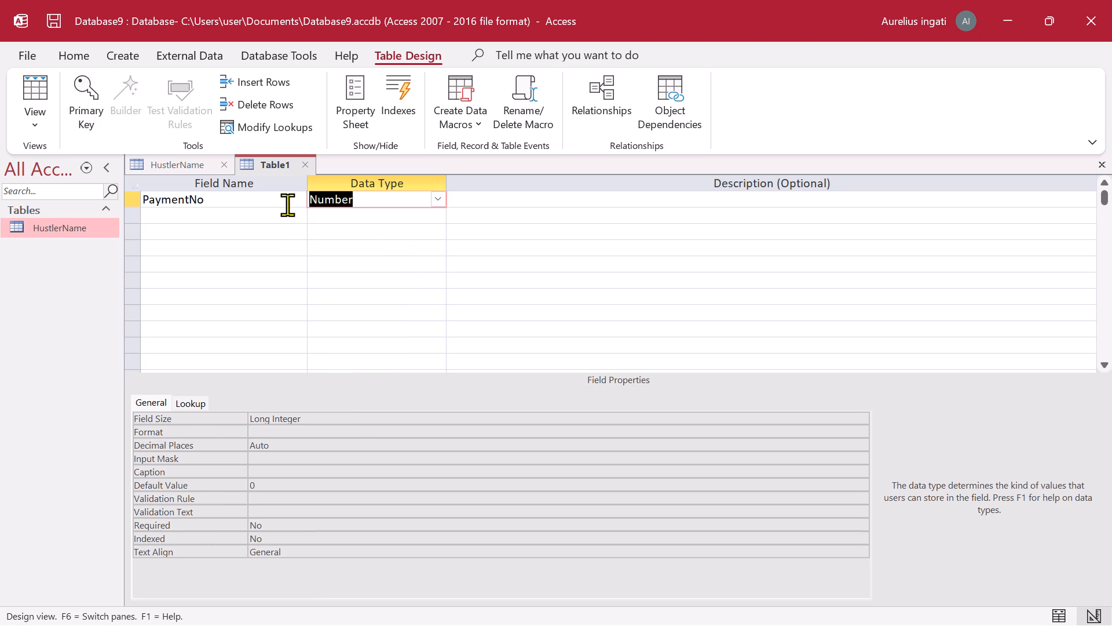
# Add a HustlerNo field with the Number data type below PaymentNo.
pyautogui.click(287, 209)
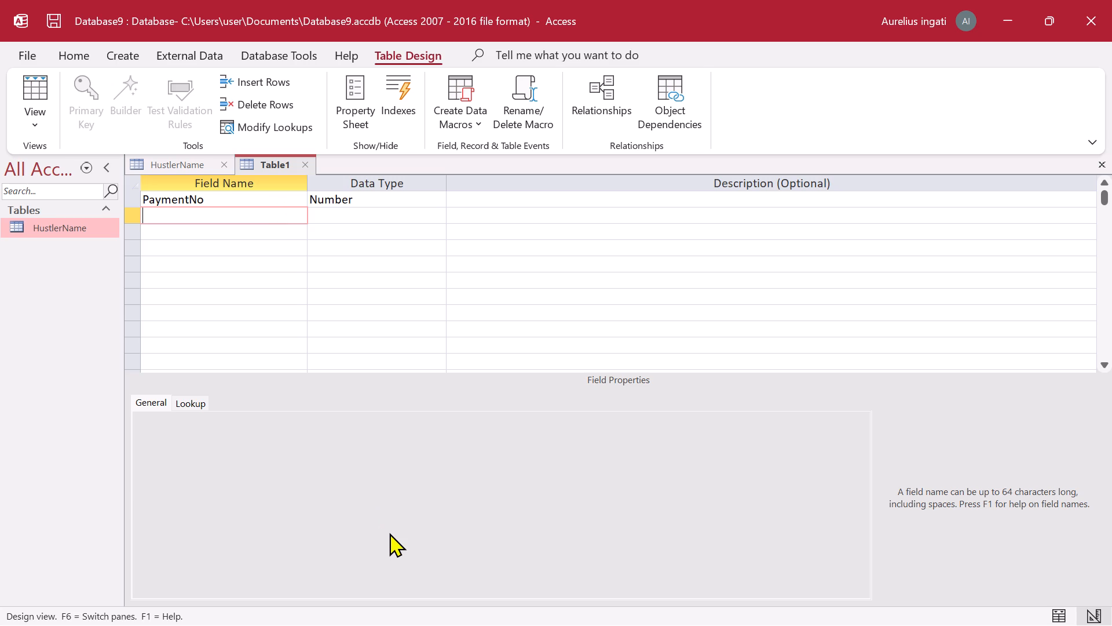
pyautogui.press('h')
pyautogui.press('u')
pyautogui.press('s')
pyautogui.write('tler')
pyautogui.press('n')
pyautogui.click(339, 212)
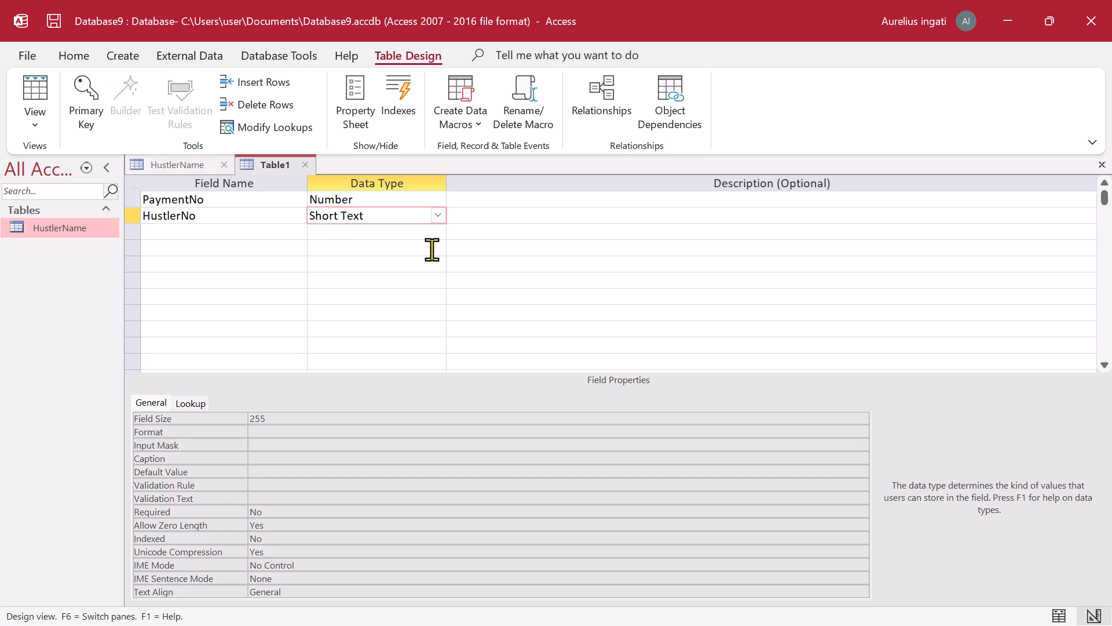
pyautogui.click(440, 216)
pyautogui.click(380, 263)
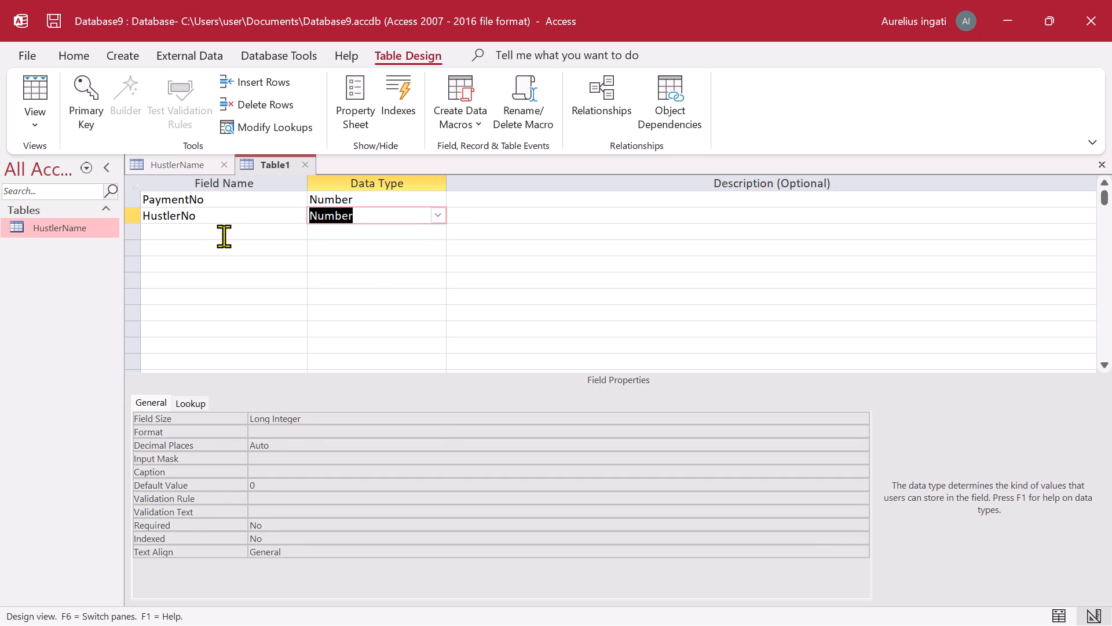
# Add a PayRate field with the Short Text data type below HustlerNo.
pyautogui.click(224, 235)
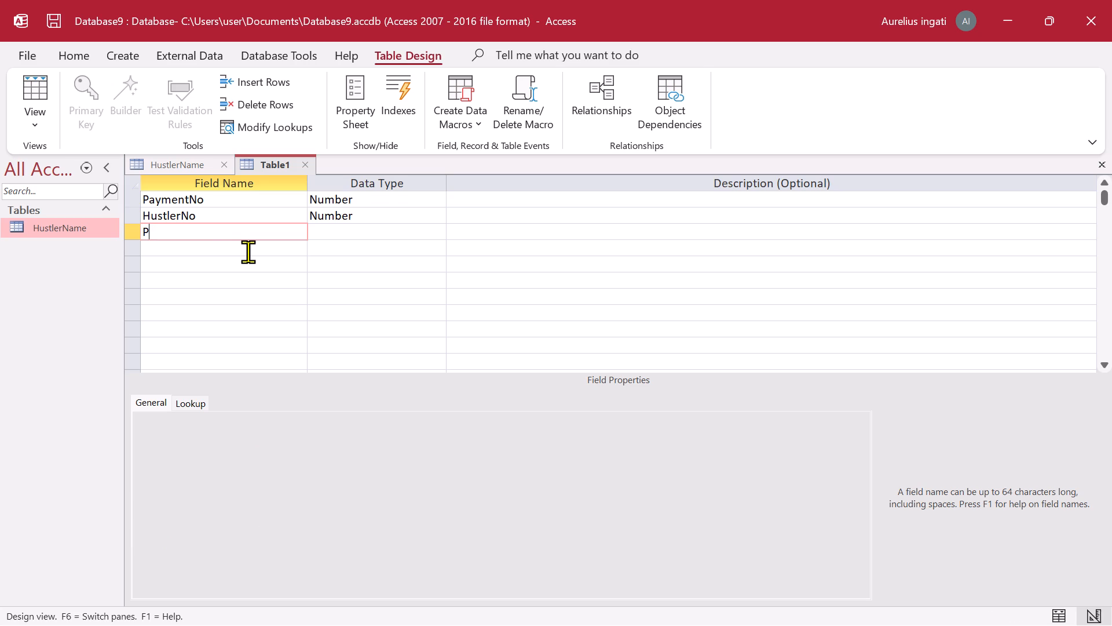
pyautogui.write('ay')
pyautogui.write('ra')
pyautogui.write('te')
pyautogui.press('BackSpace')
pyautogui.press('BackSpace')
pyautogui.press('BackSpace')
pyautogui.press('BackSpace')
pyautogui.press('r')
pyautogui.click(414, 236)
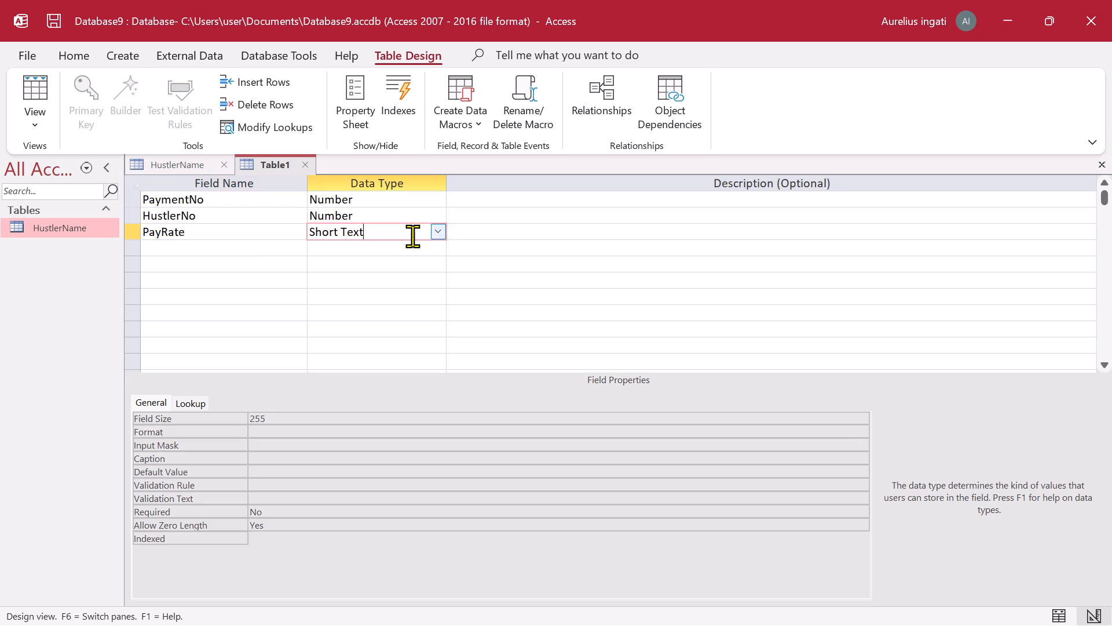
# Add a DaysWorked field with the Date/Time data type below PayRate.
pyautogui.click(215, 248)
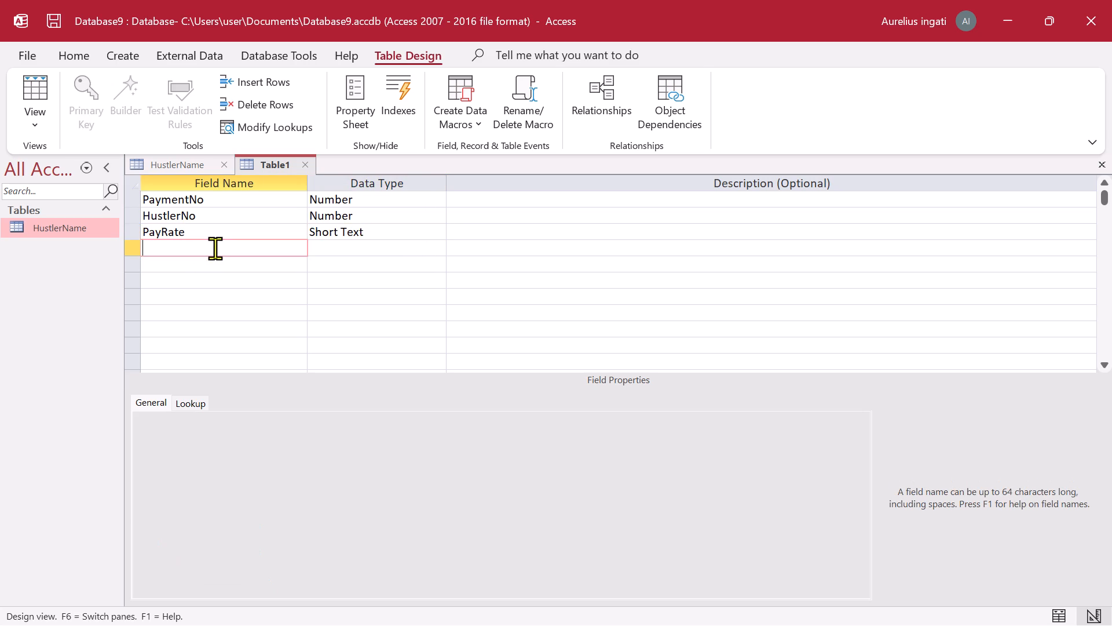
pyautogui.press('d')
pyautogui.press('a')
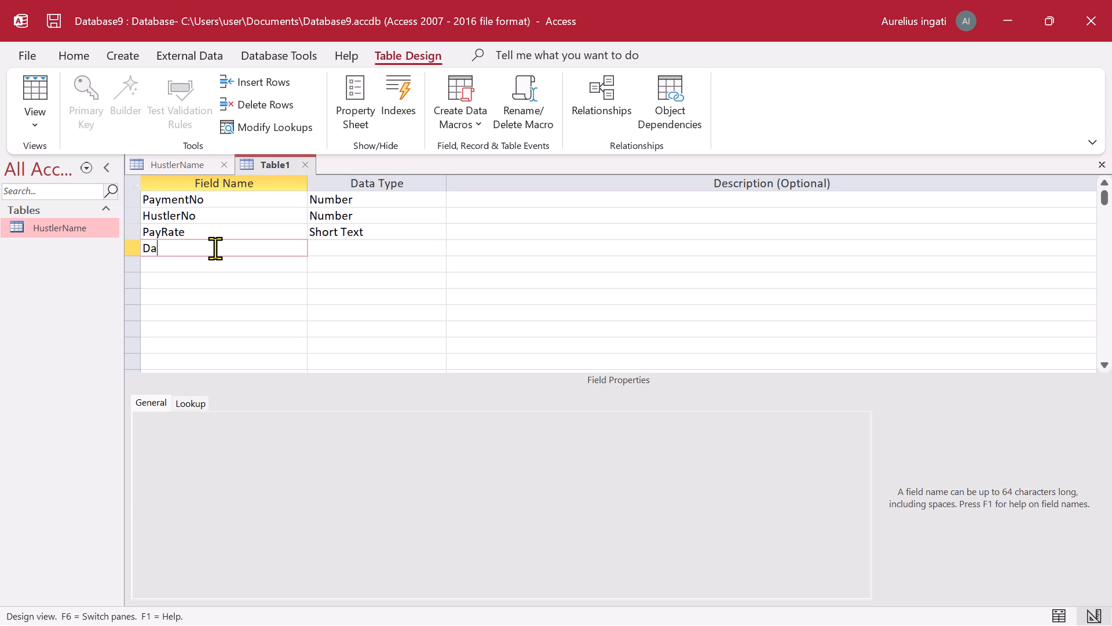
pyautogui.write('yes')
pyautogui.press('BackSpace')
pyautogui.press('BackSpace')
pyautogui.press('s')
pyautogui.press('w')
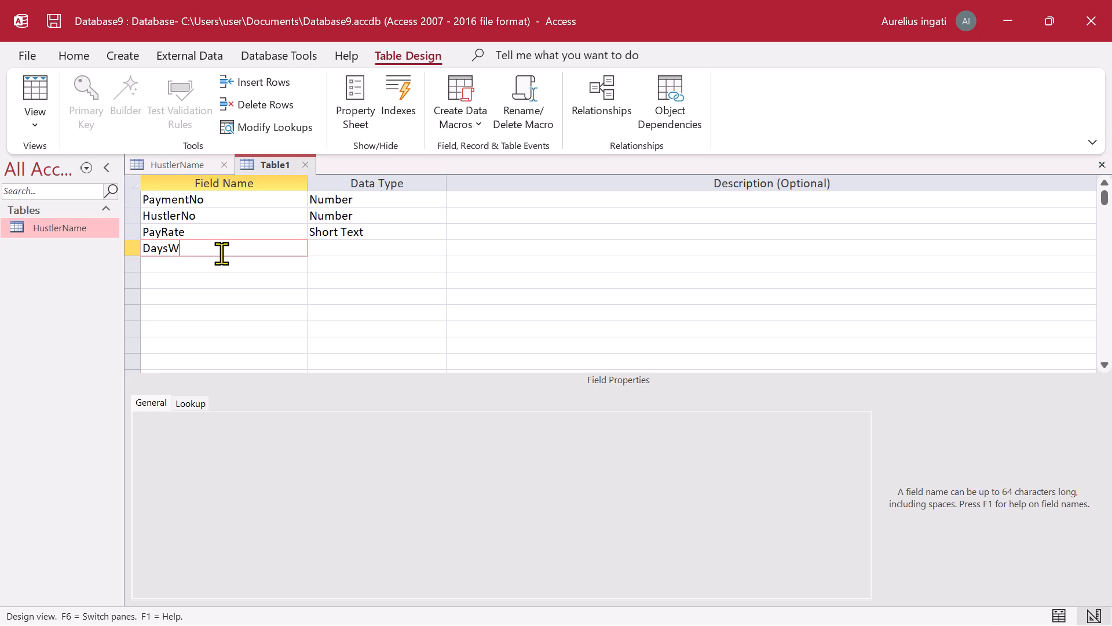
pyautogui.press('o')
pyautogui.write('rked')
pyautogui.click(403, 246)
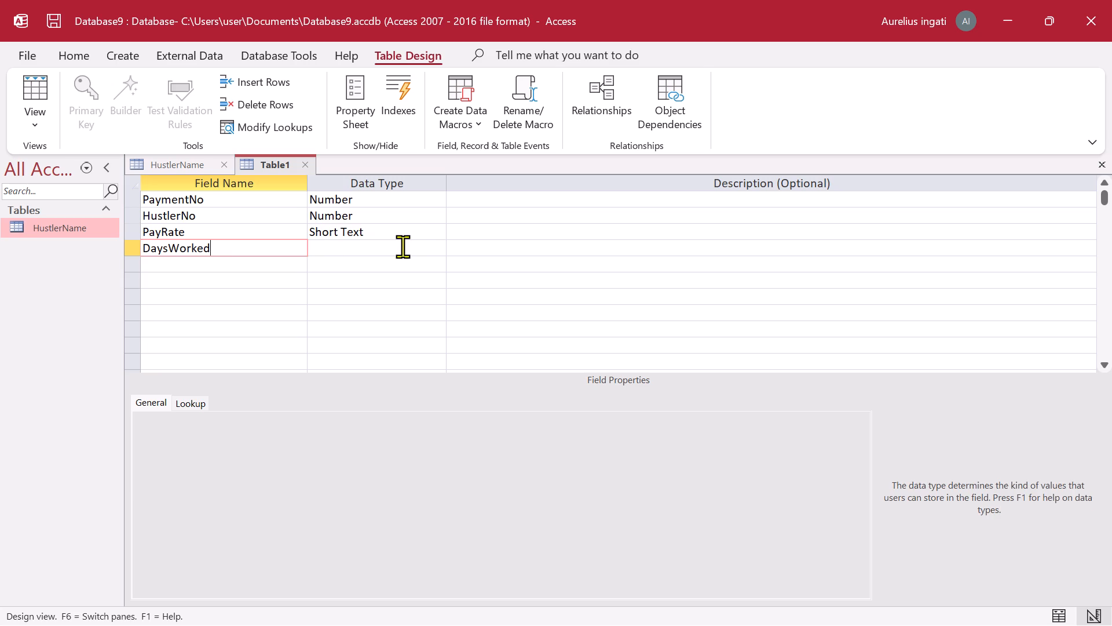
pyautogui.click(436, 251)
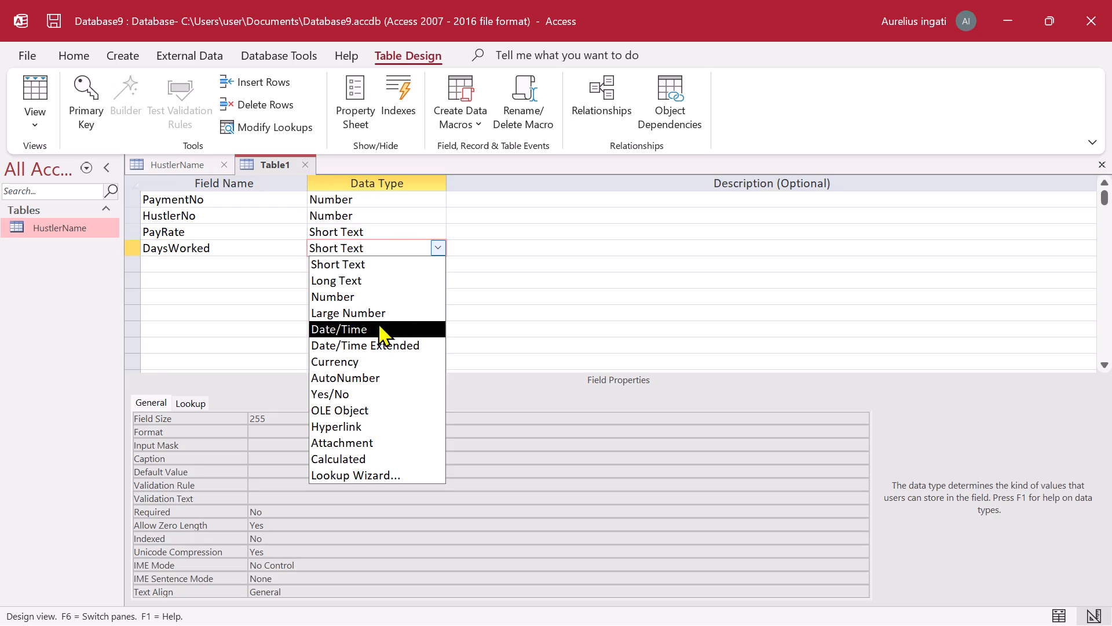
pyautogui.click(376, 326)
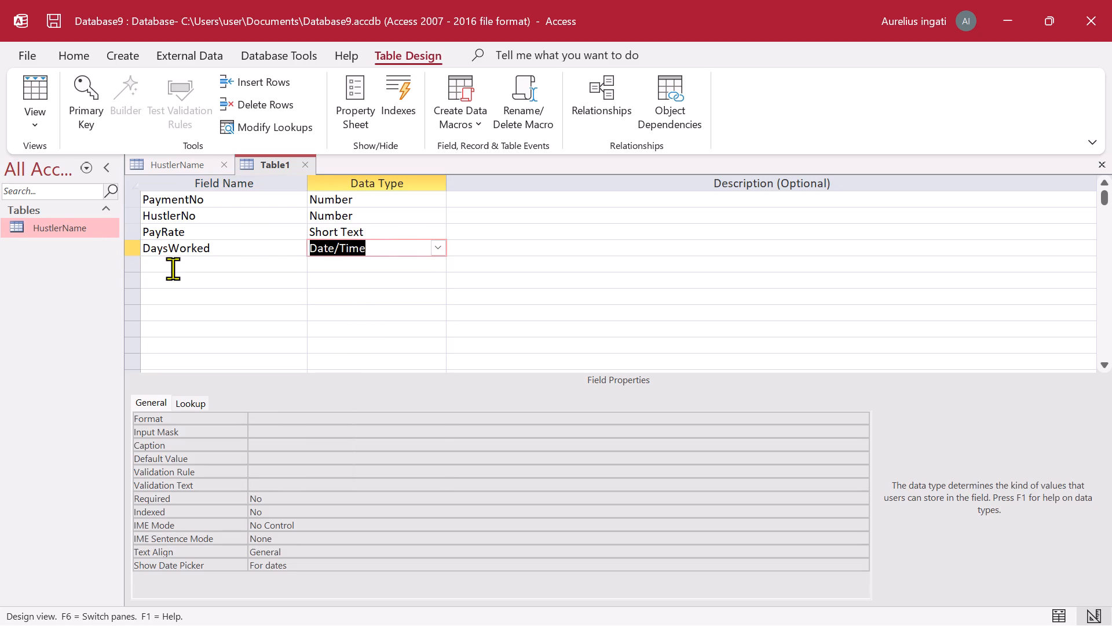
# Add a GrossPay field with the Number data type below DaysWorked.
pyautogui.click(173, 268)
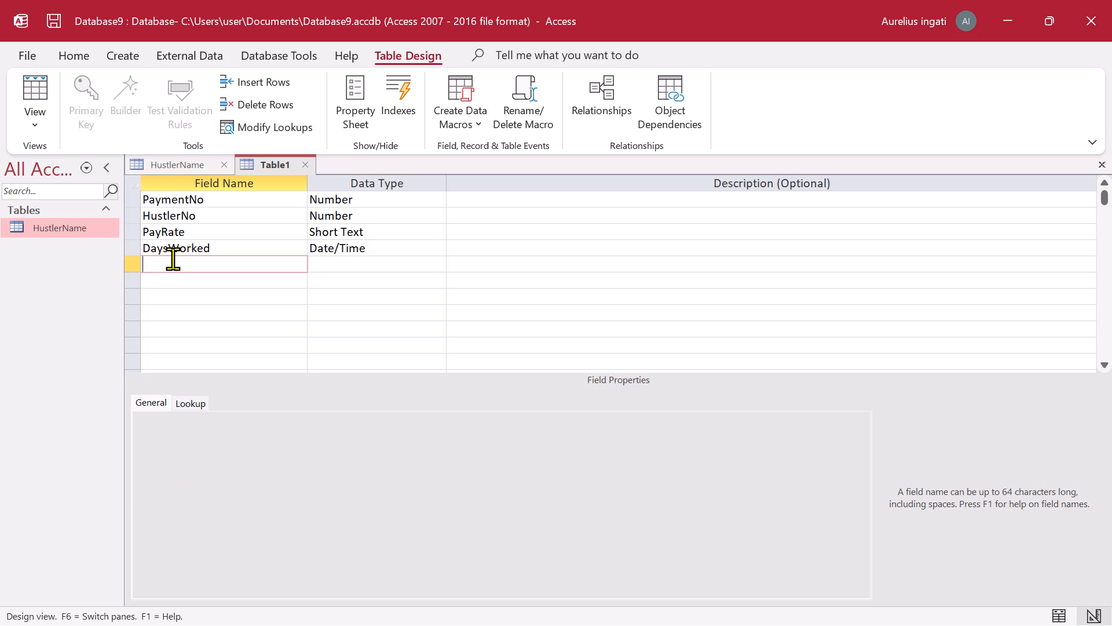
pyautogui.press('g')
pyautogui.press('BackSpace')
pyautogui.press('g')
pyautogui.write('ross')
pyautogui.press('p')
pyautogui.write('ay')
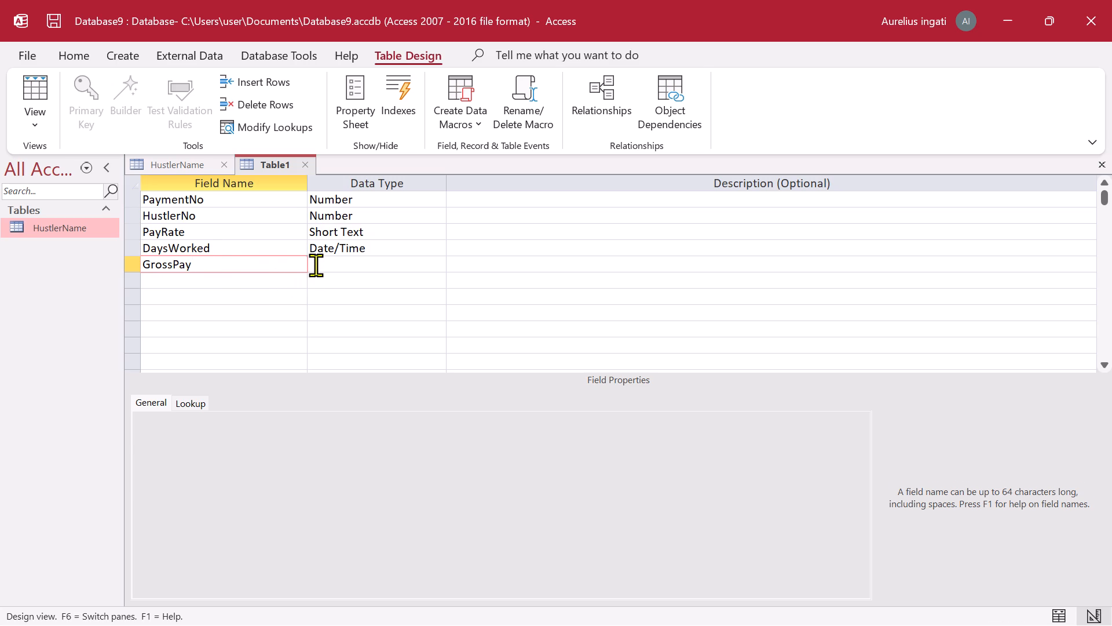
pyautogui.click(315, 265)
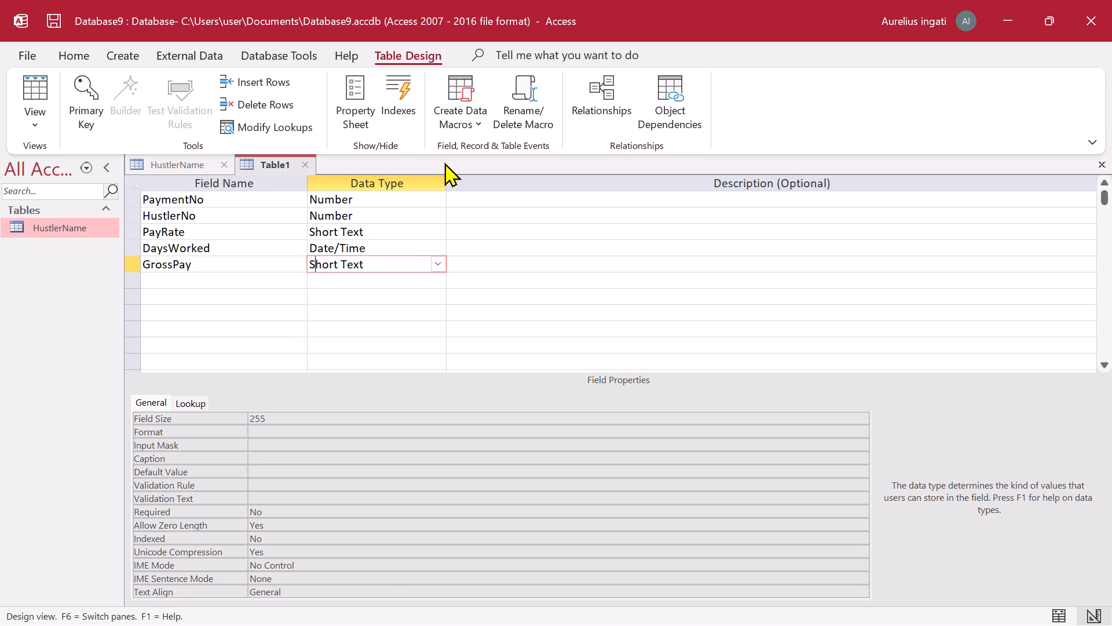
pyautogui.click(440, 261)
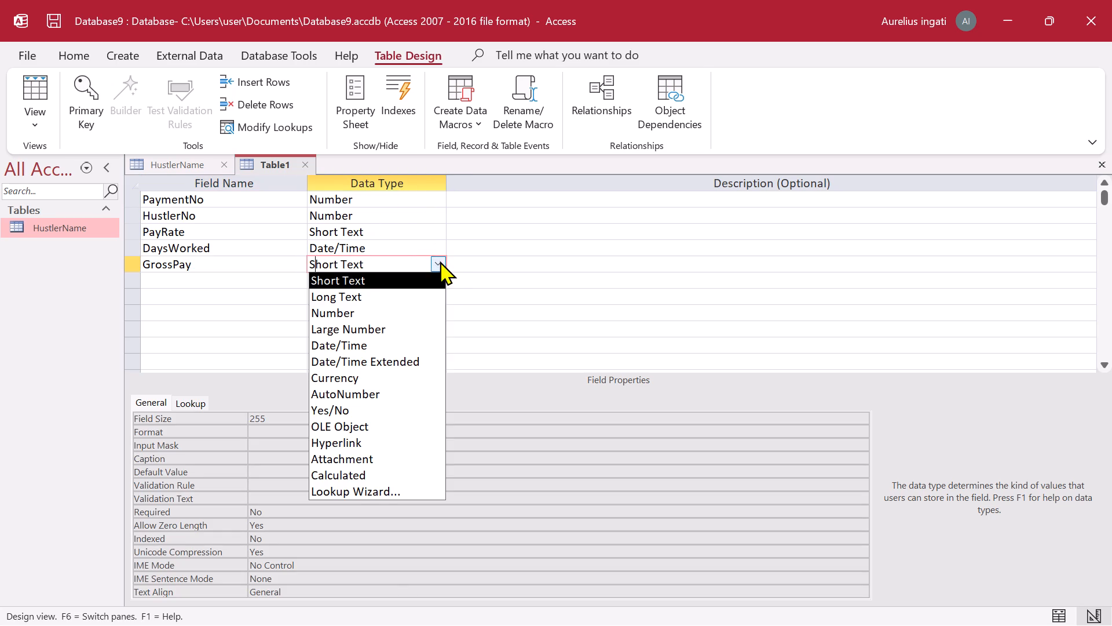
pyautogui.click(334, 305)
pyautogui.click(470, 271)
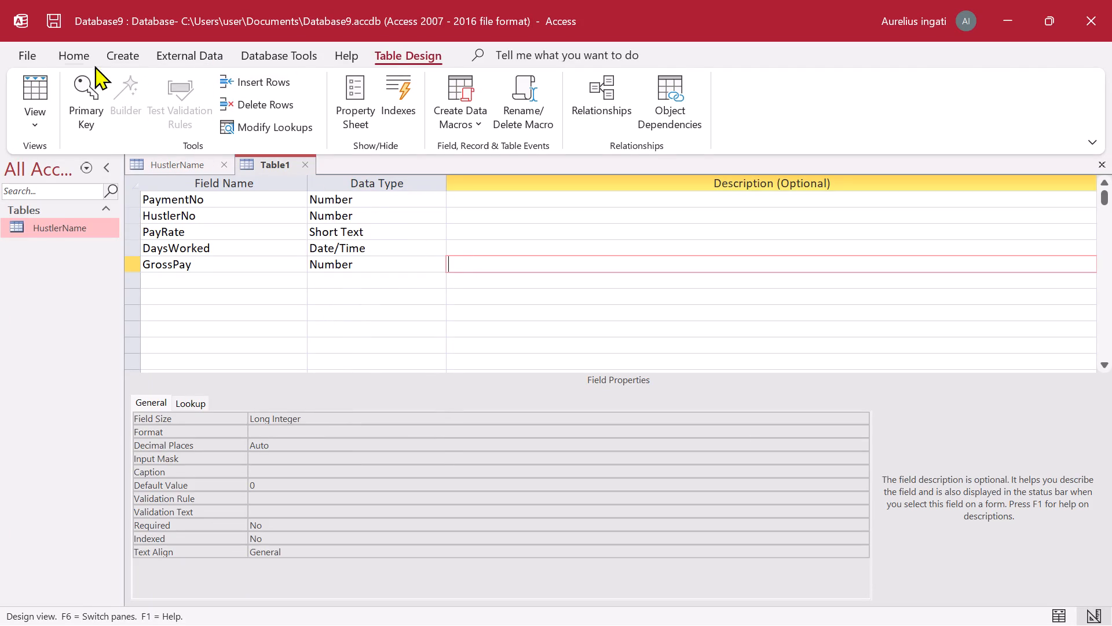
# Switch the new table to Datasheet view, saving it as Payment without creating a primary key.
pyautogui.click(36, 85)
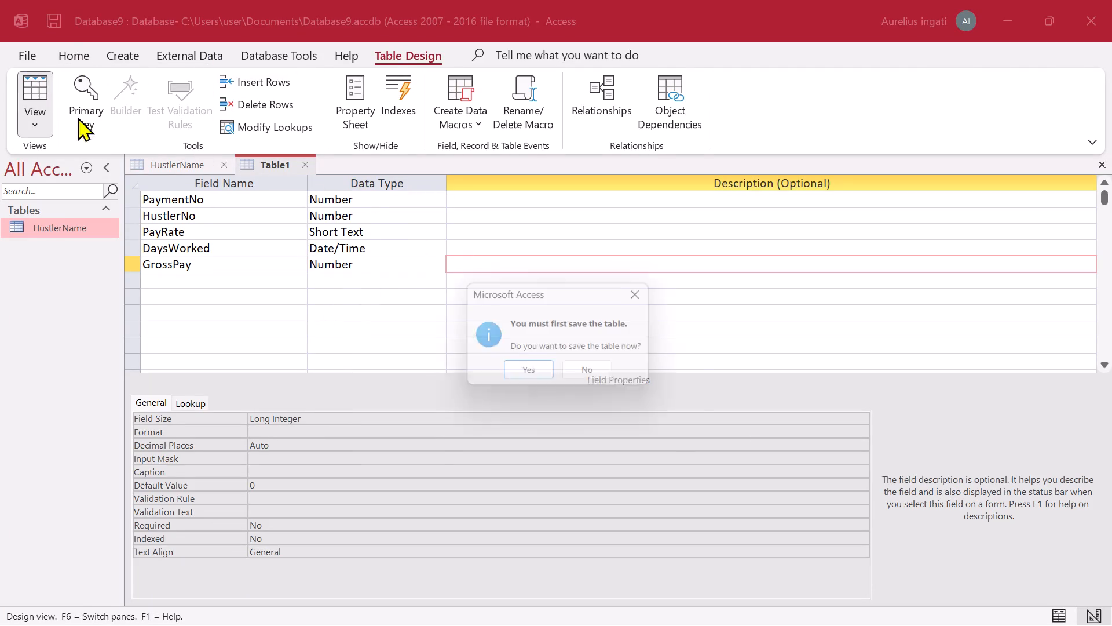
pyautogui.click(525, 367)
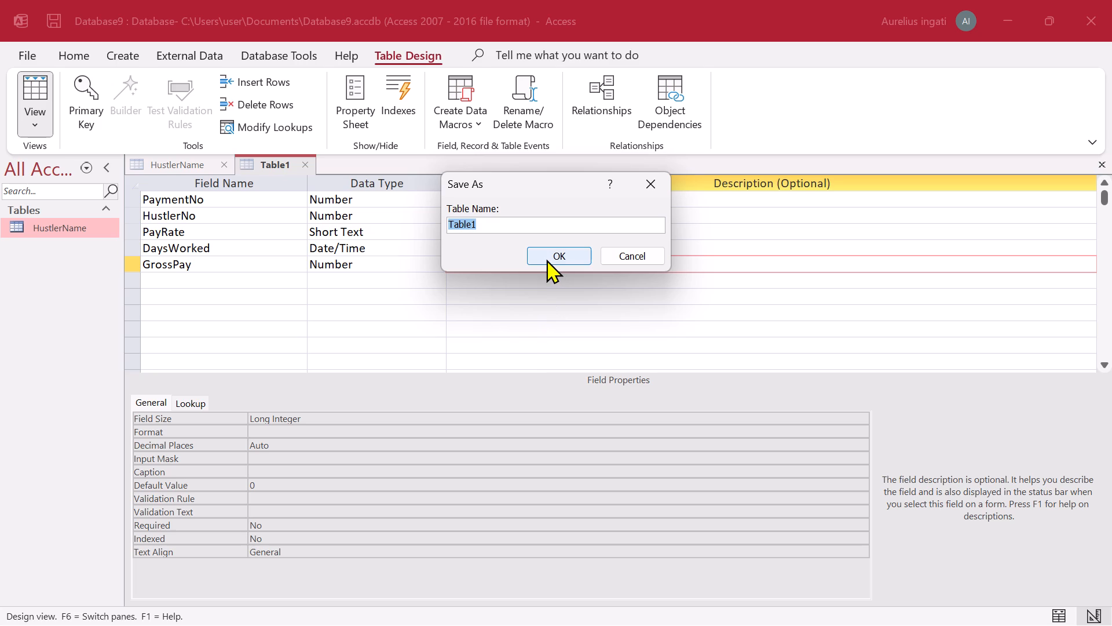
pyautogui.press('BackSpace')
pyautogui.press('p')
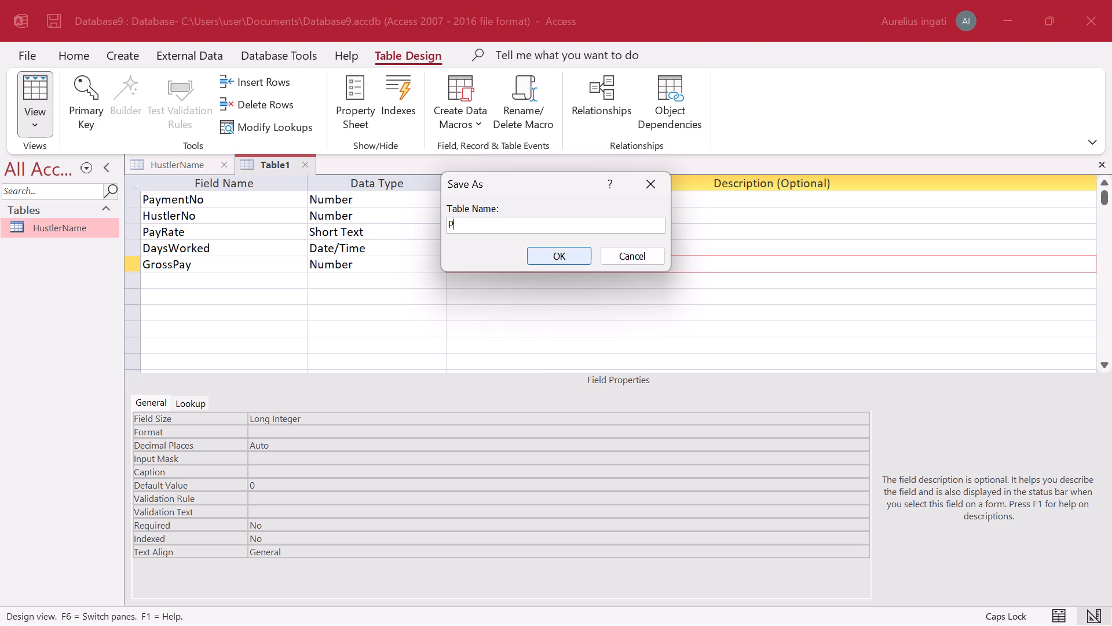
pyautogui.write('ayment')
pyautogui.click(565, 263)
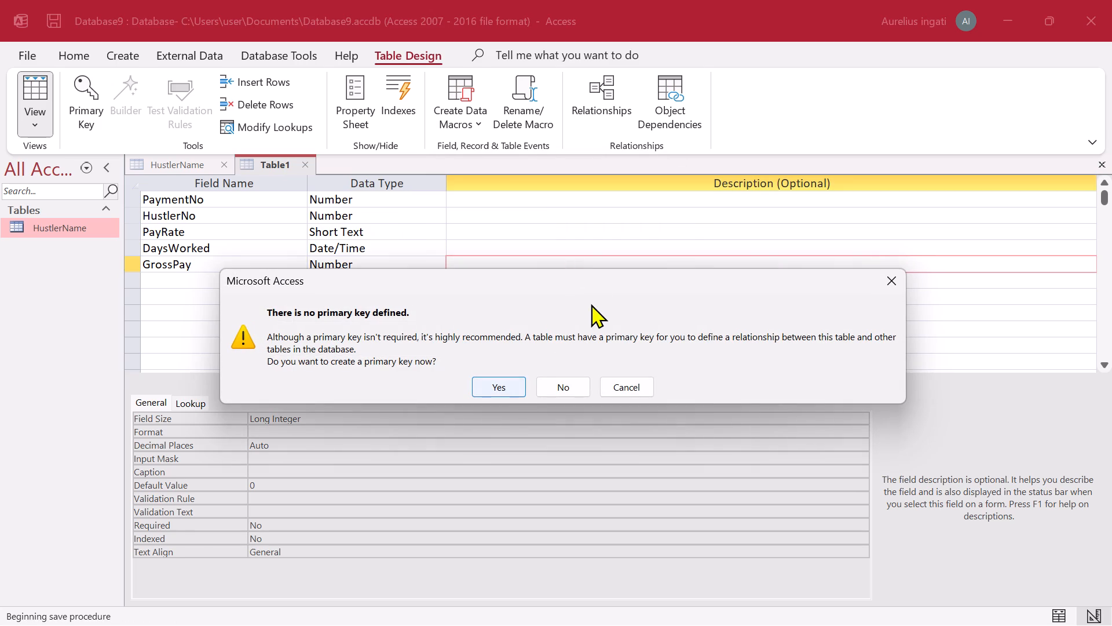
pyautogui.click(571, 383)
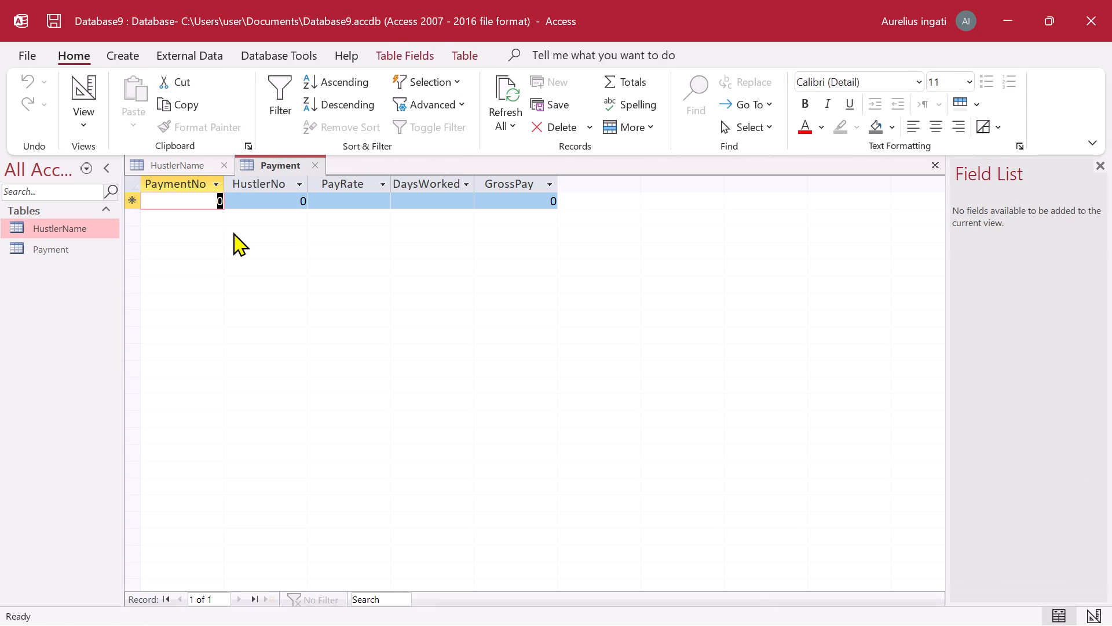
# Open the Relationships window for the database.
pyautogui.click(43, 227)
pyautogui.doubleClick(43, 227)
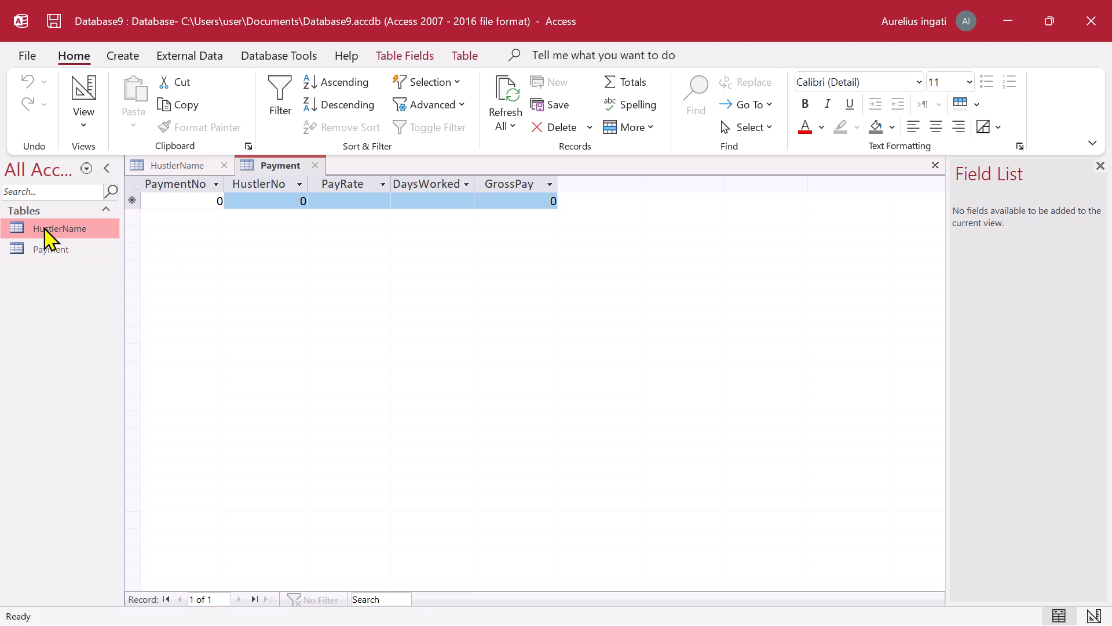
pyautogui.click(52, 252)
pyautogui.click(60, 229)
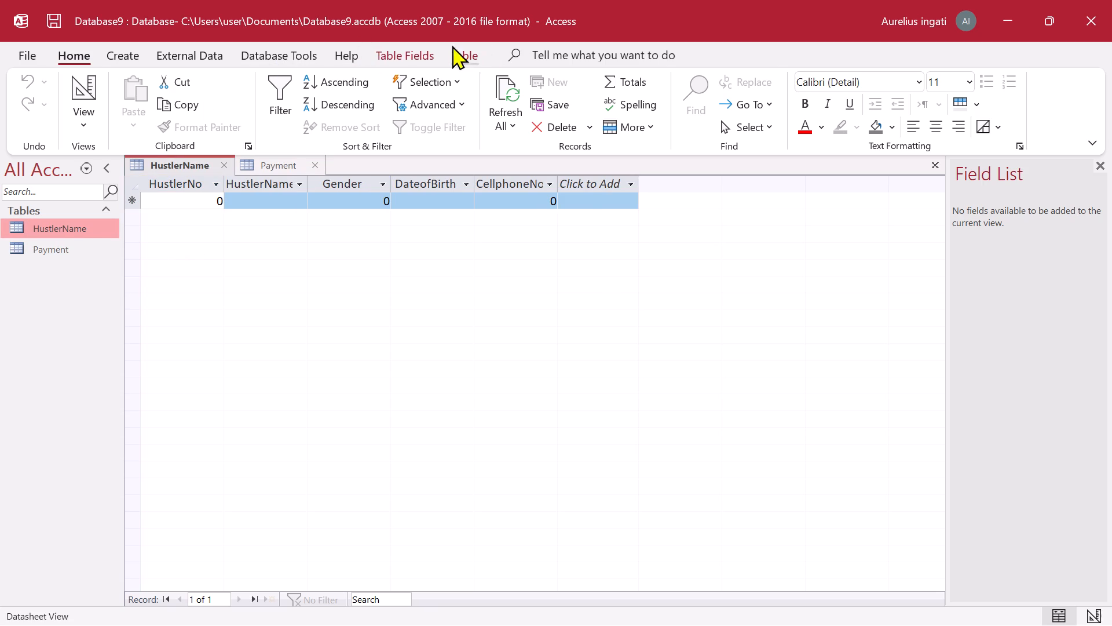
pyautogui.click(209, 57)
pyautogui.click(106, 49)
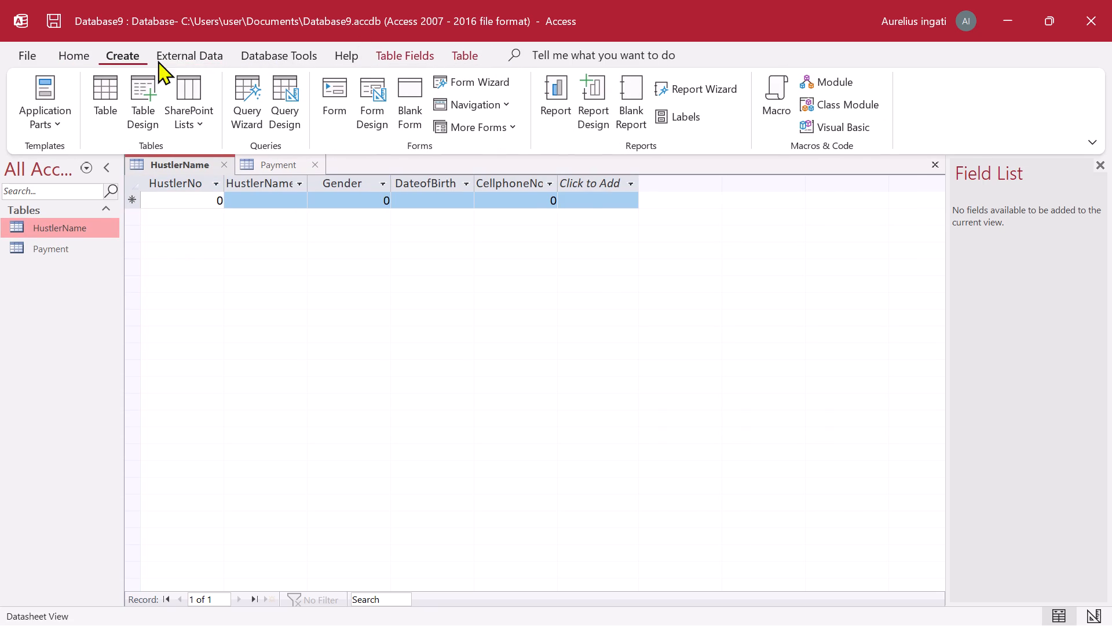
pyautogui.click(384, 49)
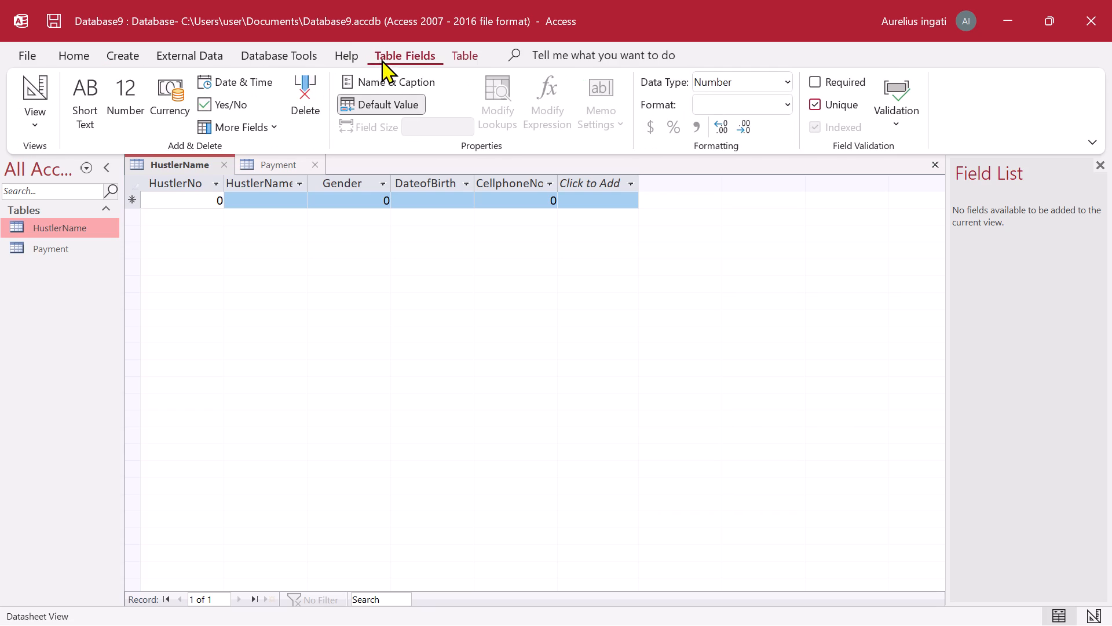
pyautogui.click(307, 62)
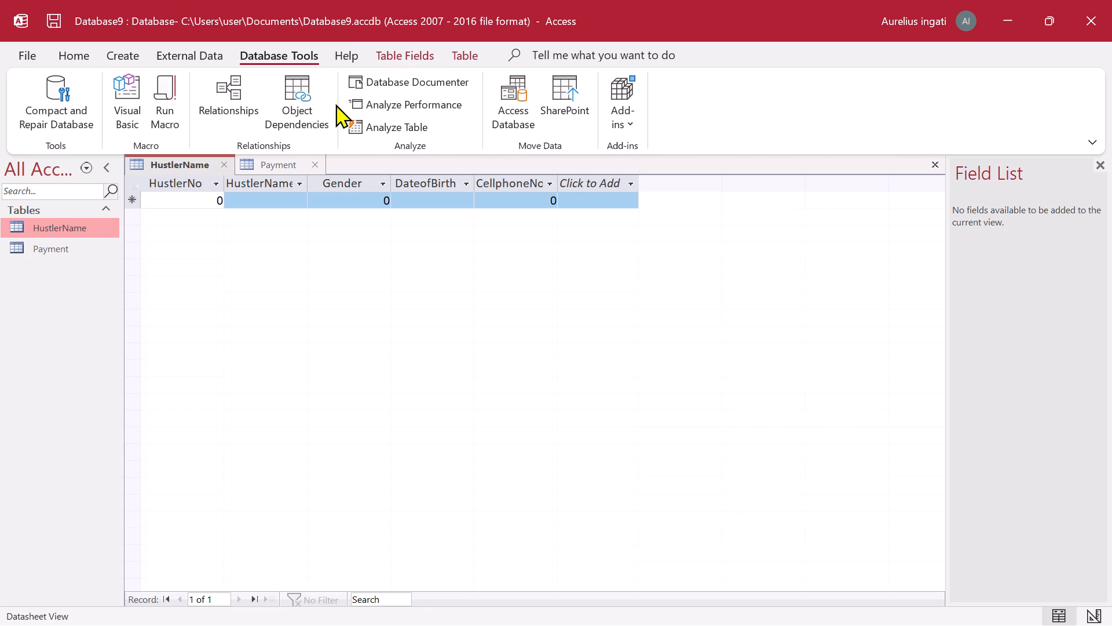
pyautogui.click(253, 106)
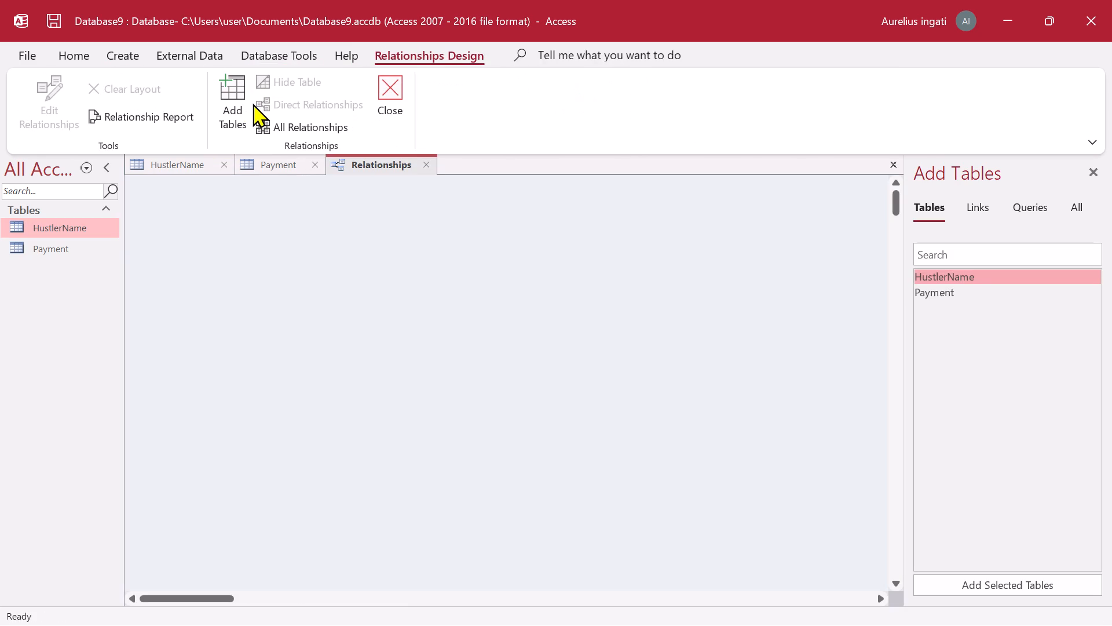
# Add the HustlerName and Payment tables to the relationships layout.
pyautogui.click(200, 169)
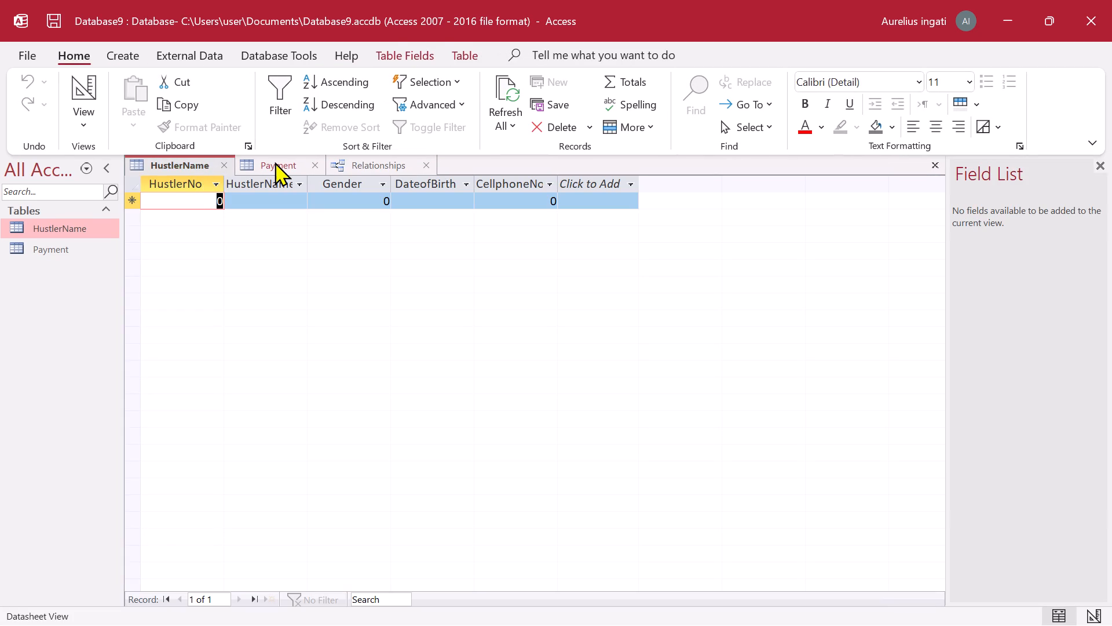
pyautogui.click(275, 162)
pyautogui.click(375, 175)
pyautogui.click(377, 166)
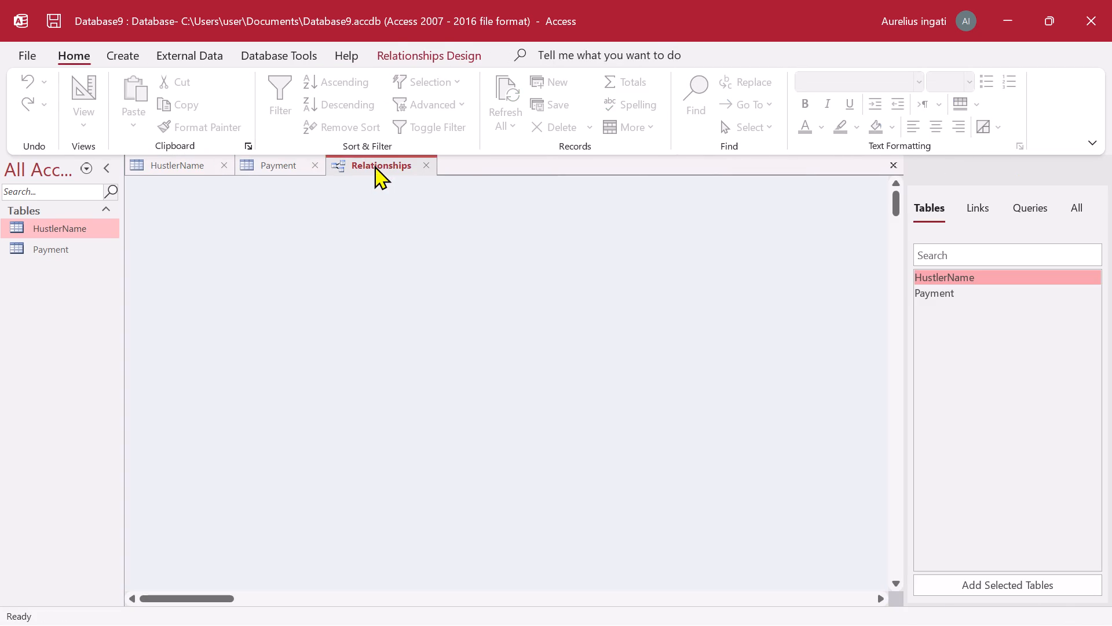
pyautogui.click(1026, 578)
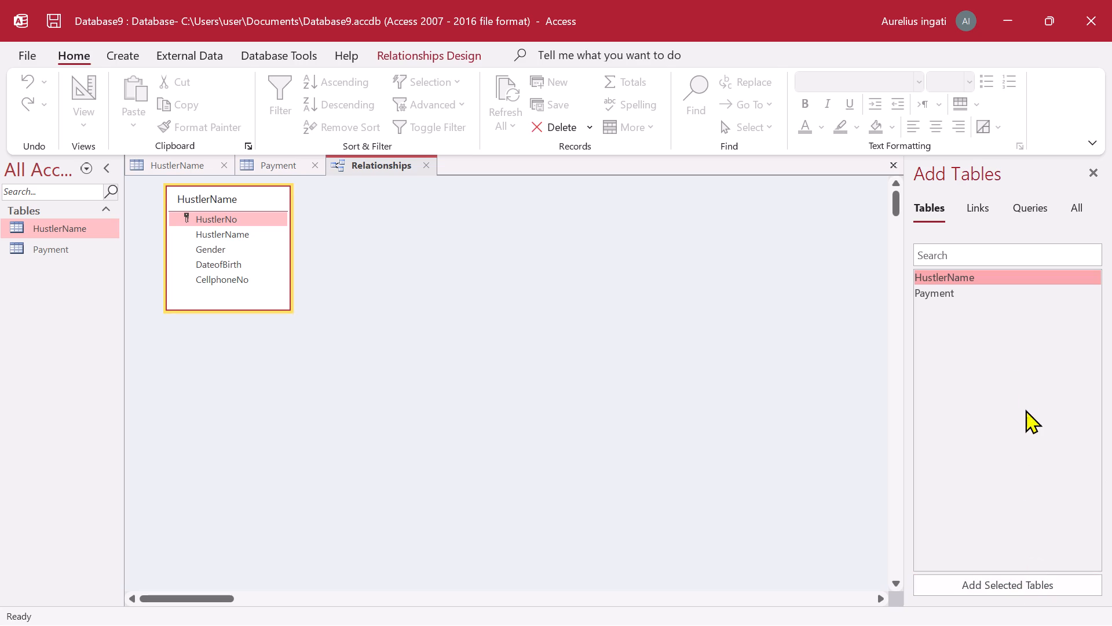
pyautogui.click(985, 298)
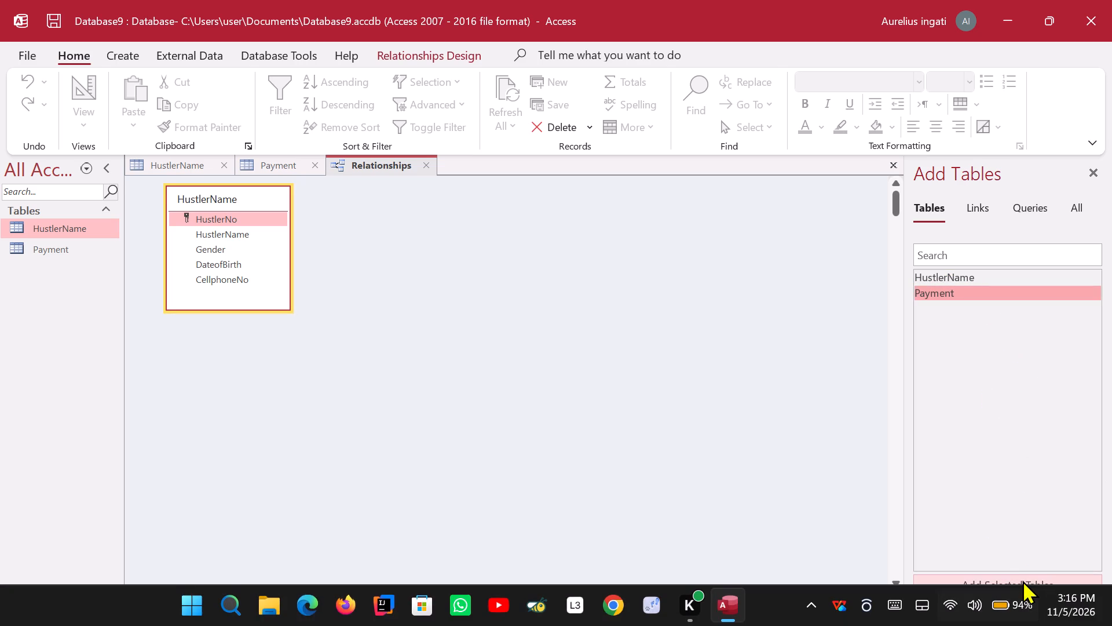
pyautogui.click(1022, 580)
# Select HustlerNo in the HustlerName table and open the Edit Relationships dialog.
pyautogui.click(214, 212)
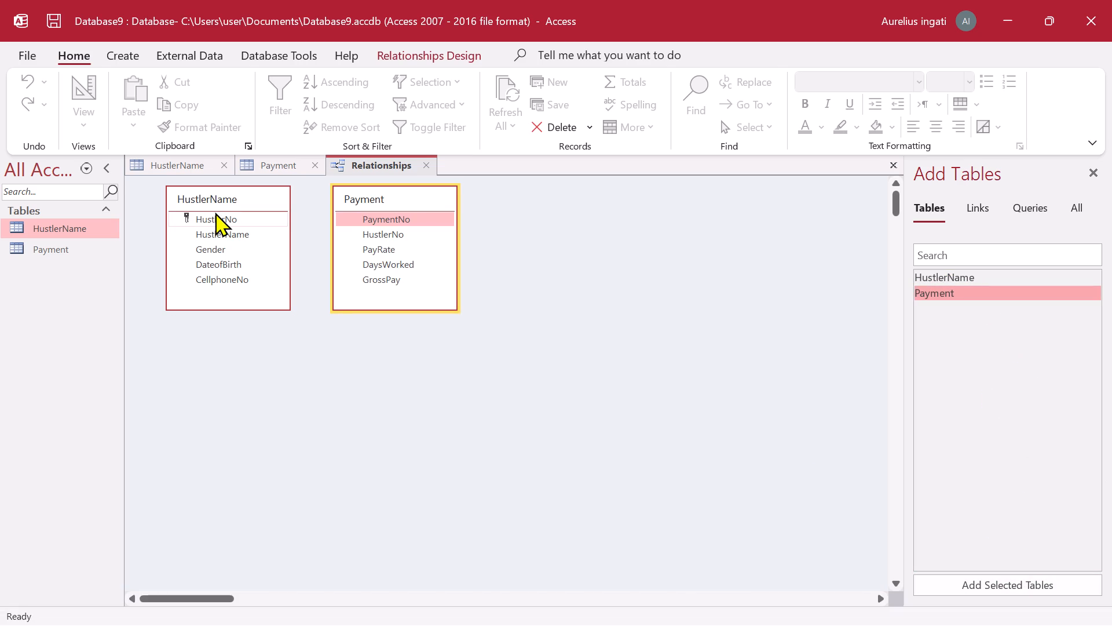
pyautogui.click(217, 218)
pyautogui.rightClick(217, 218)
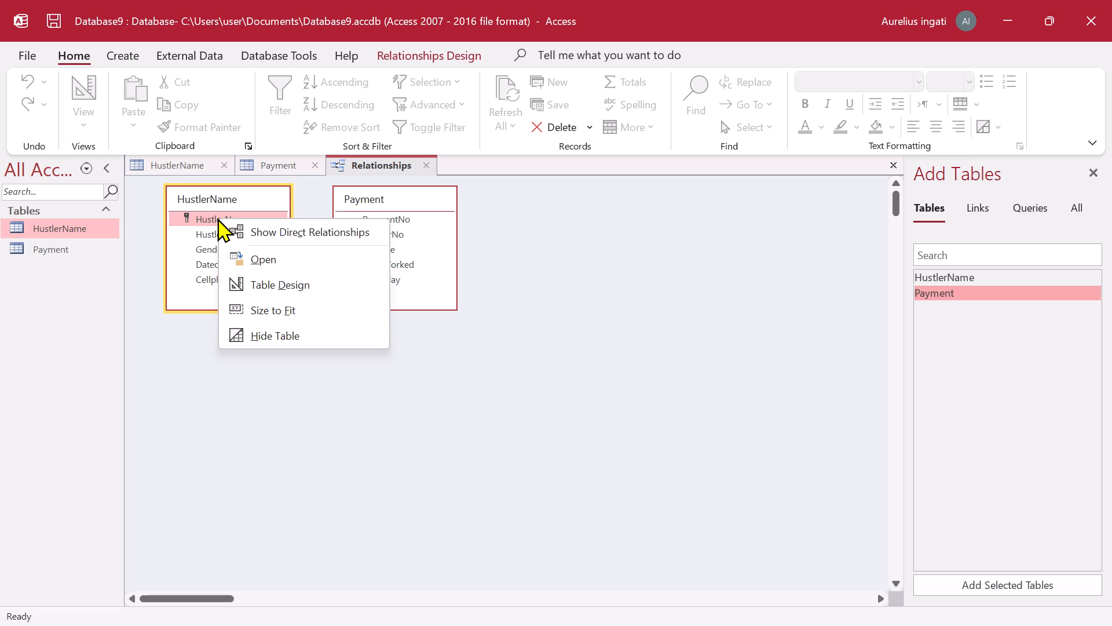
pyautogui.click(213, 224)
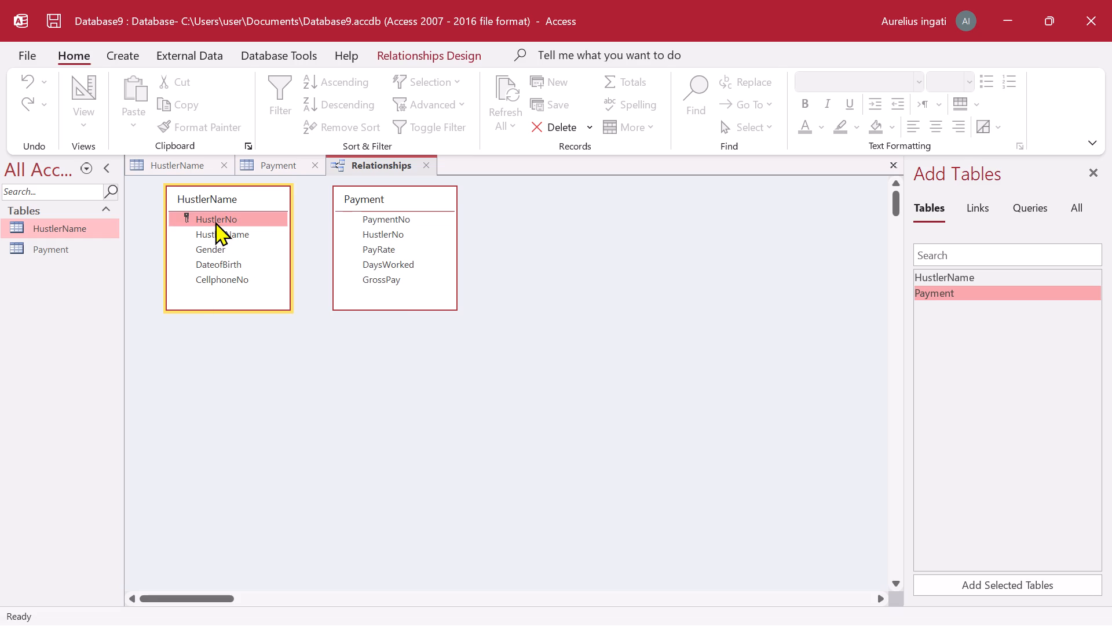
pyautogui.click(217, 219)
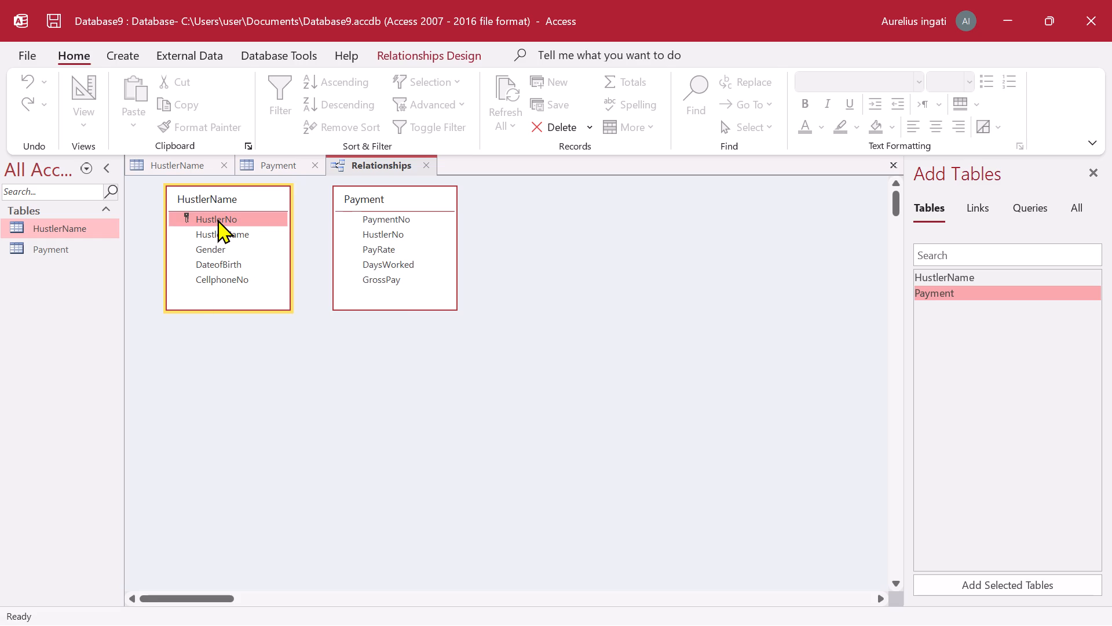
pyautogui.tripleClick(217, 219)
pyautogui.click(217, 219)
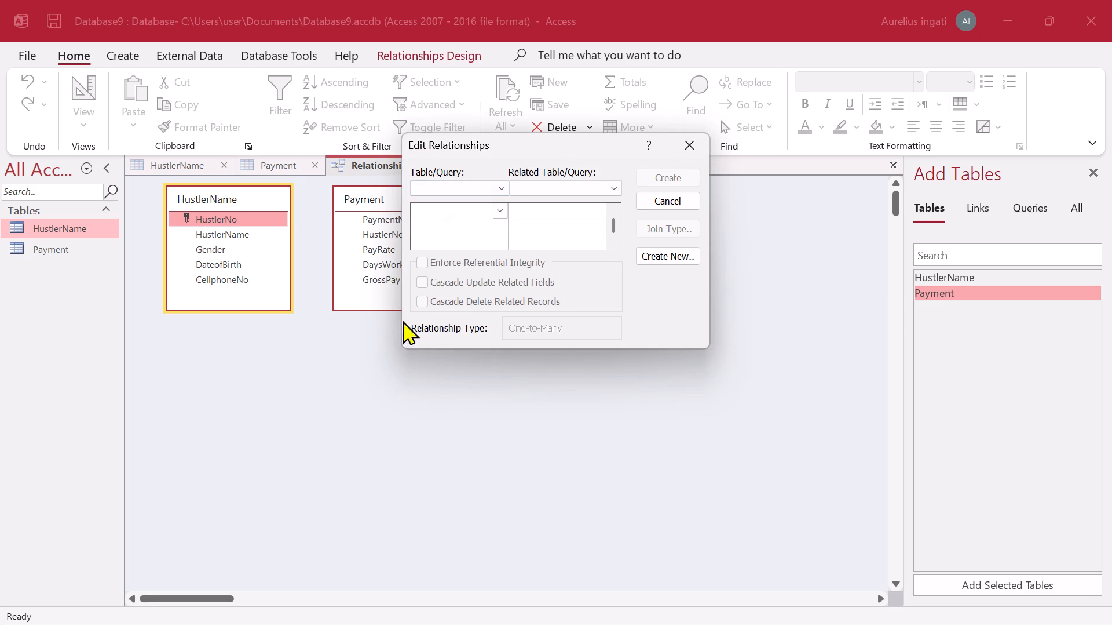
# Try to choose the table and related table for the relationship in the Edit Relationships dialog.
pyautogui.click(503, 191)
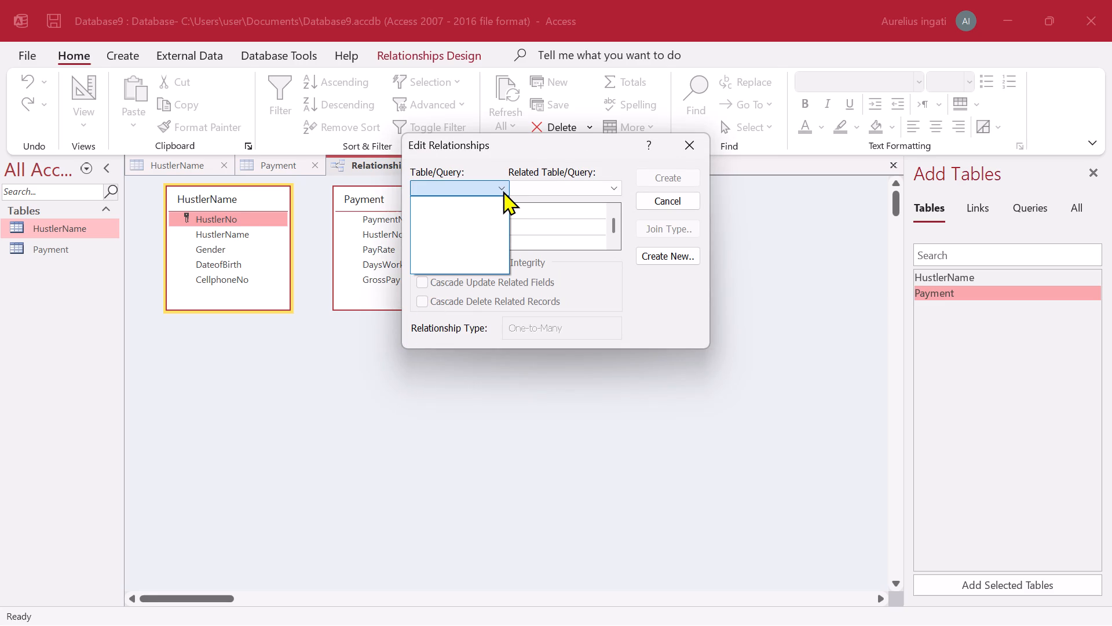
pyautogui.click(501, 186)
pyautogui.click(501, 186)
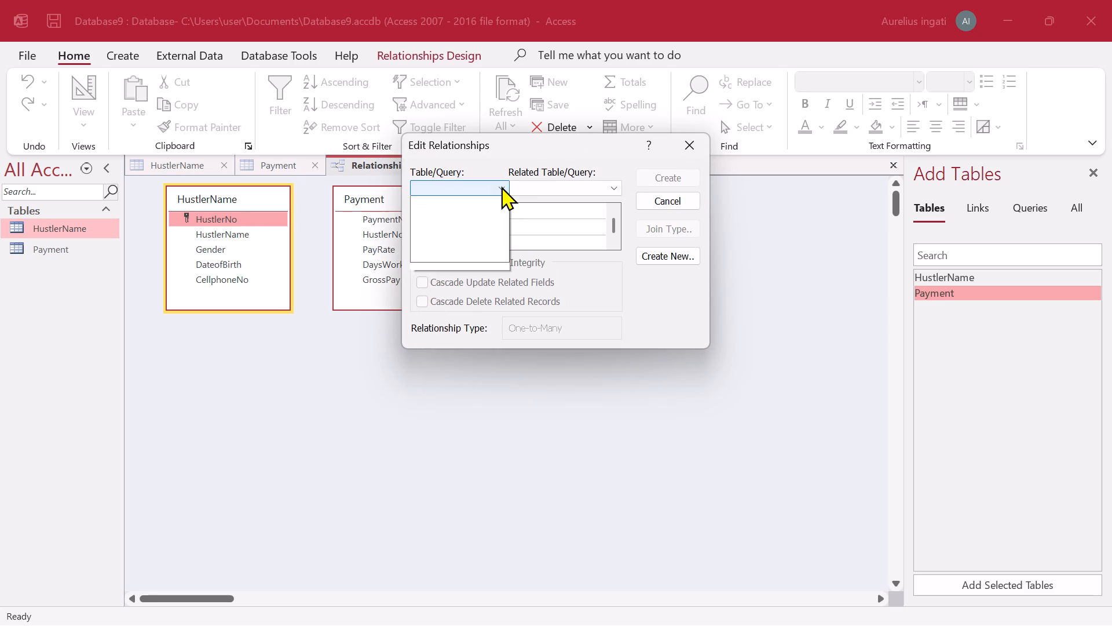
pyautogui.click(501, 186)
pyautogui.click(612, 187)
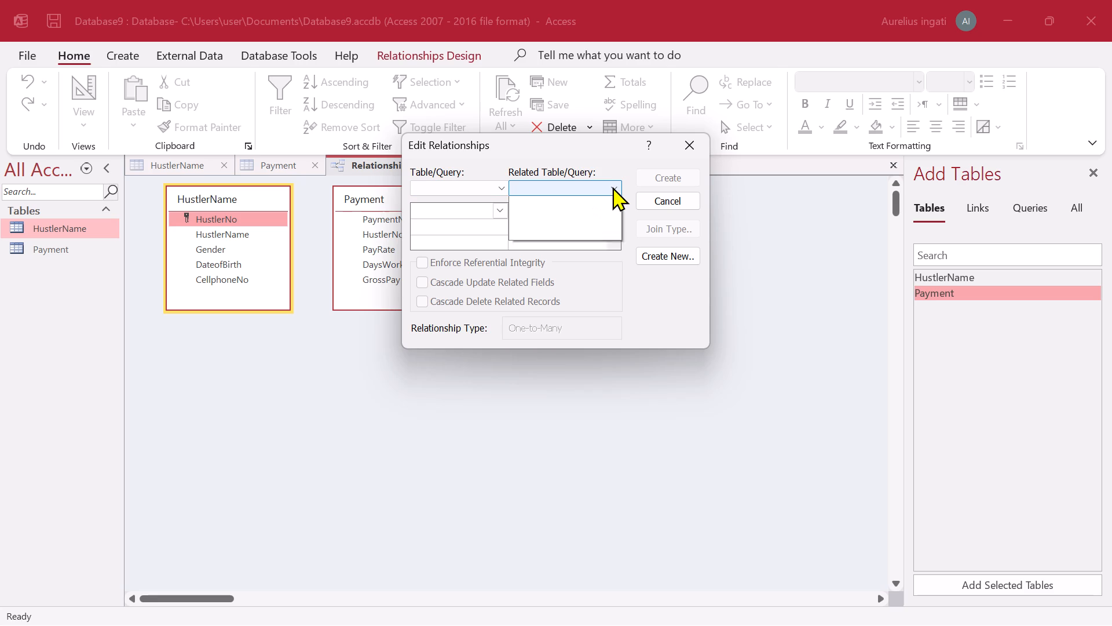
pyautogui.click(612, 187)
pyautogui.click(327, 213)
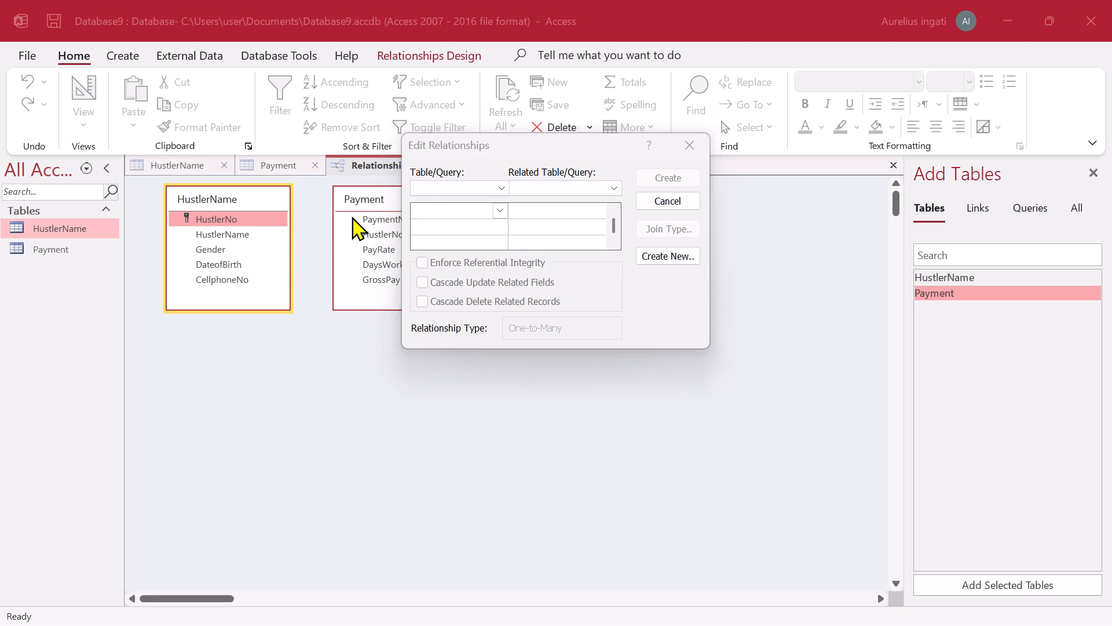
# Create a new relationship with HustlerName as both left and right table and HustlerNo as both the left and right column.
pyautogui.click(679, 250)
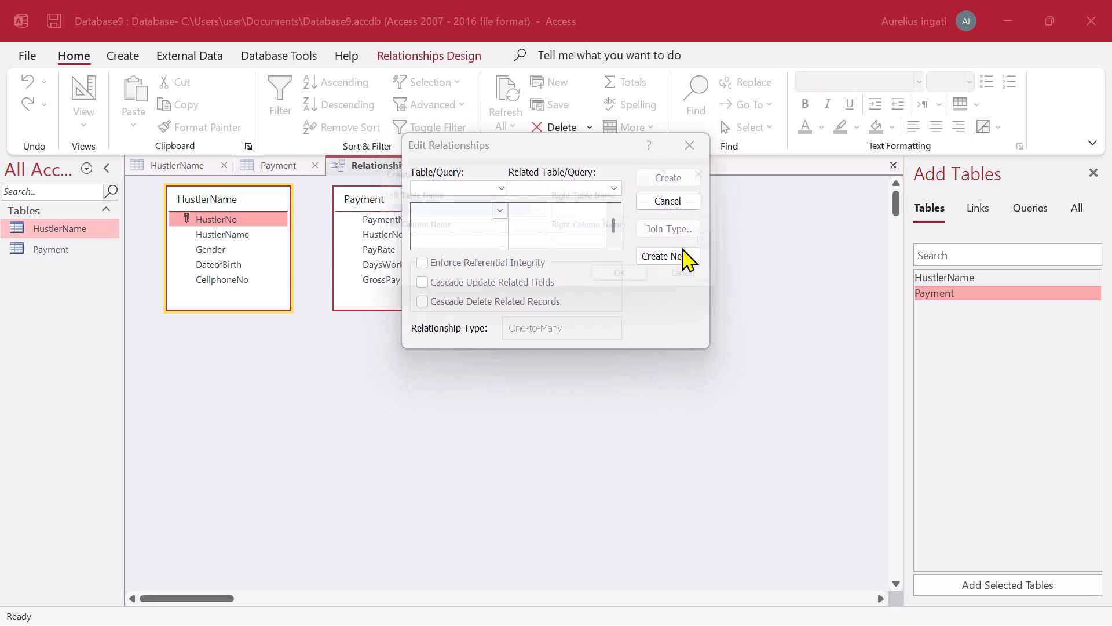
pyautogui.click(542, 205)
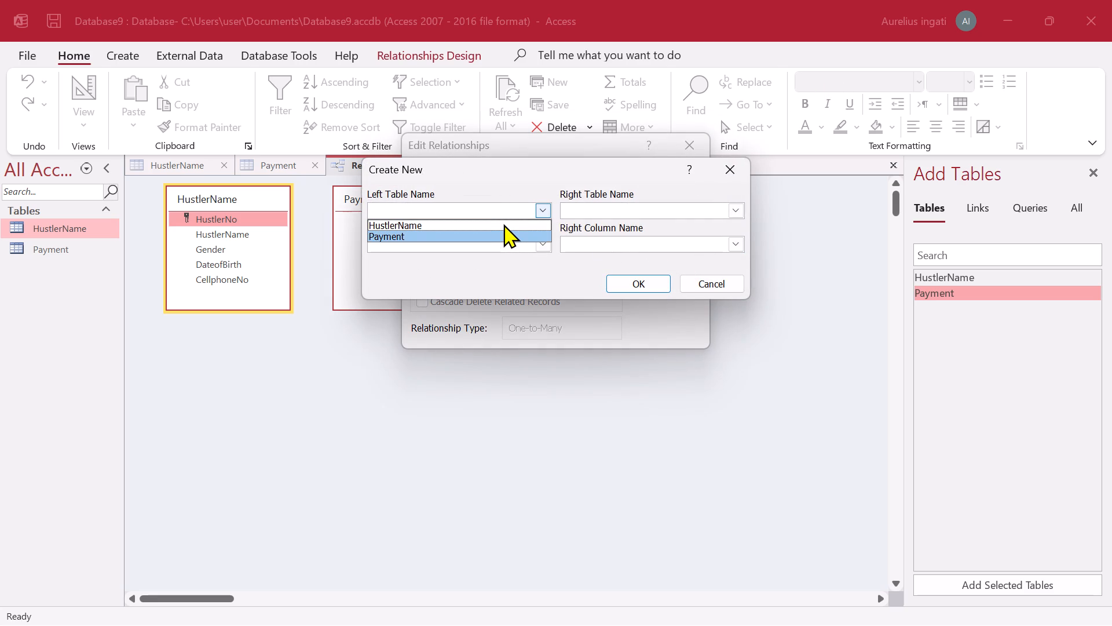
pyautogui.click(503, 224)
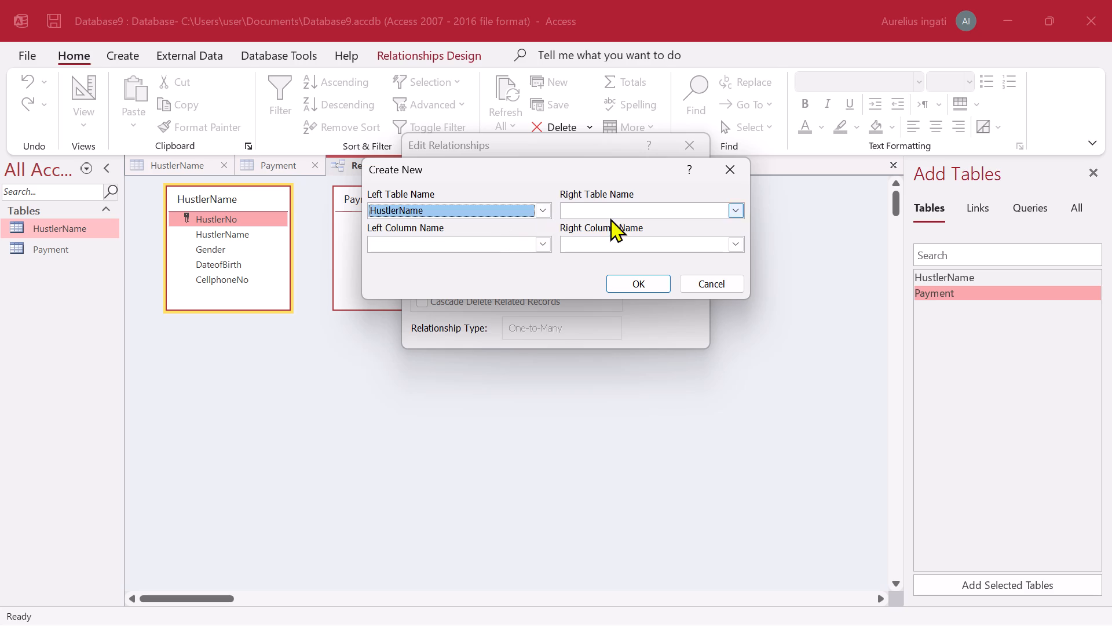
pyautogui.click(731, 206)
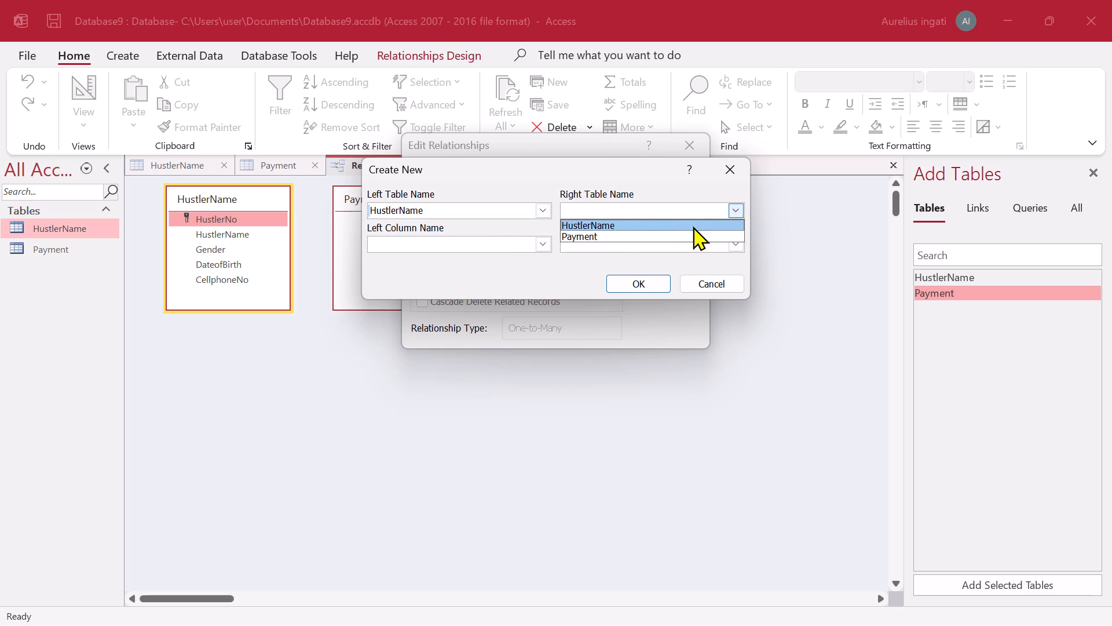
pyautogui.click(693, 225)
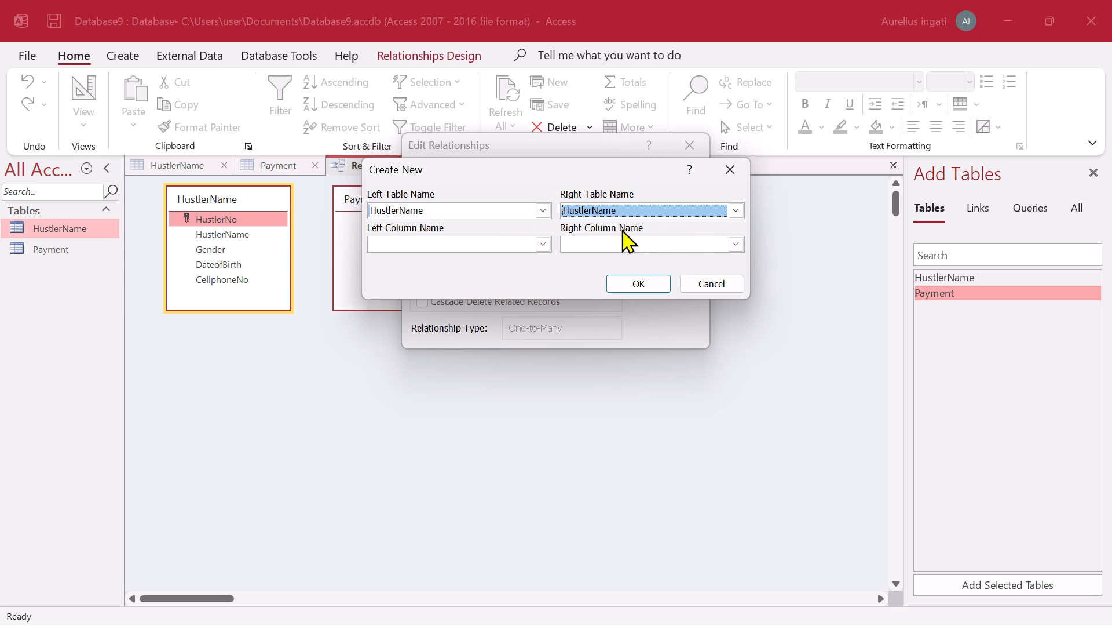
pyautogui.click(543, 236)
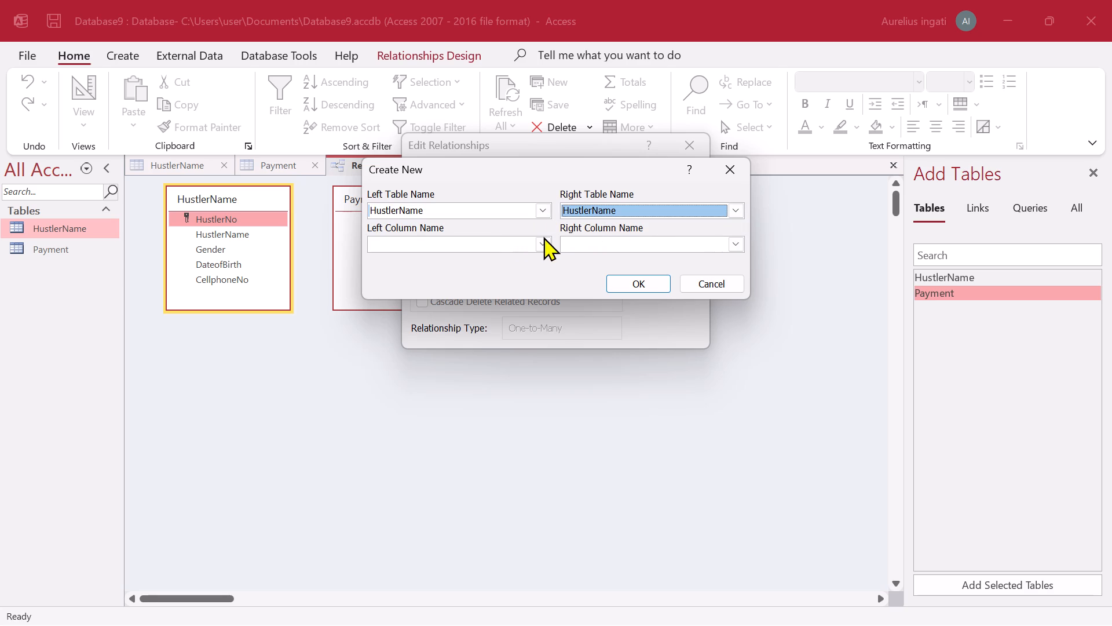
pyautogui.click(543, 242)
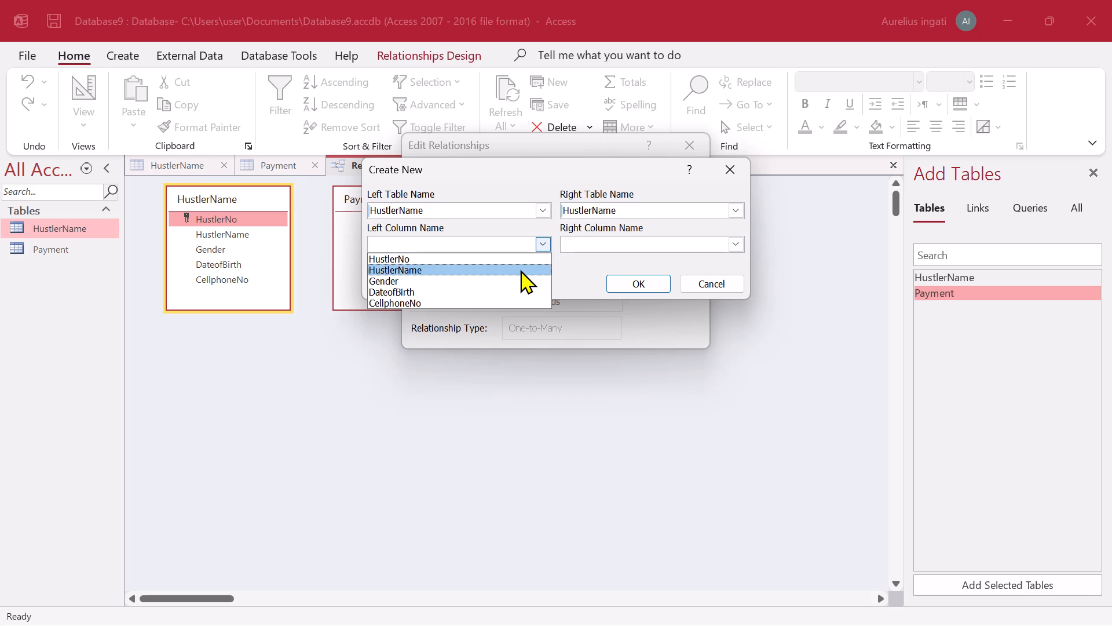
pyautogui.click(527, 262)
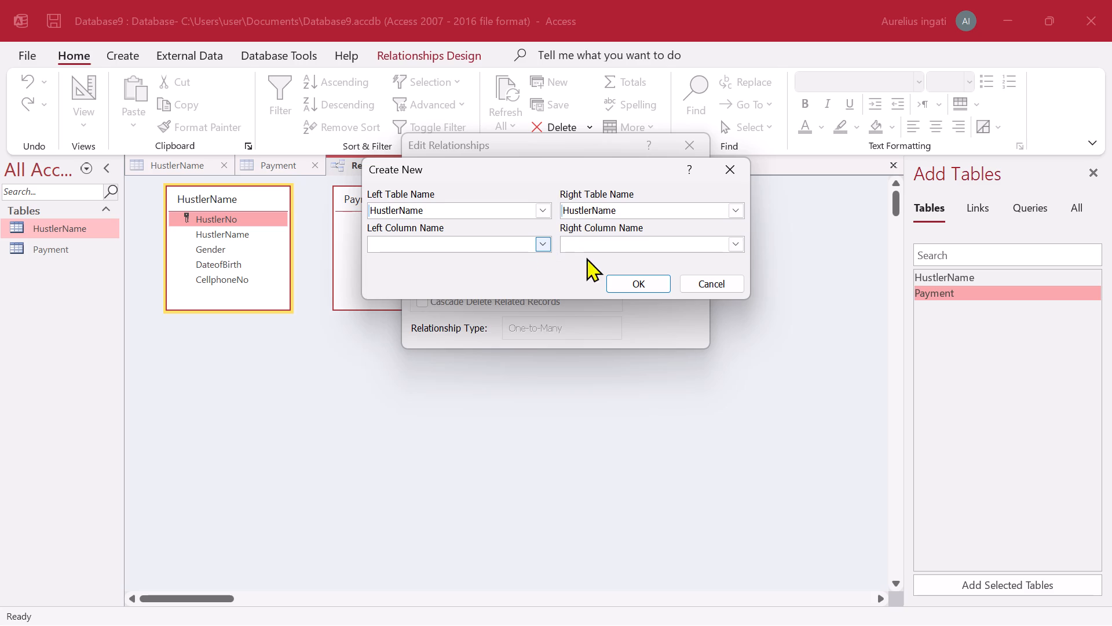
pyautogui.click(745, 239)
pyautogui.click(744, 241)
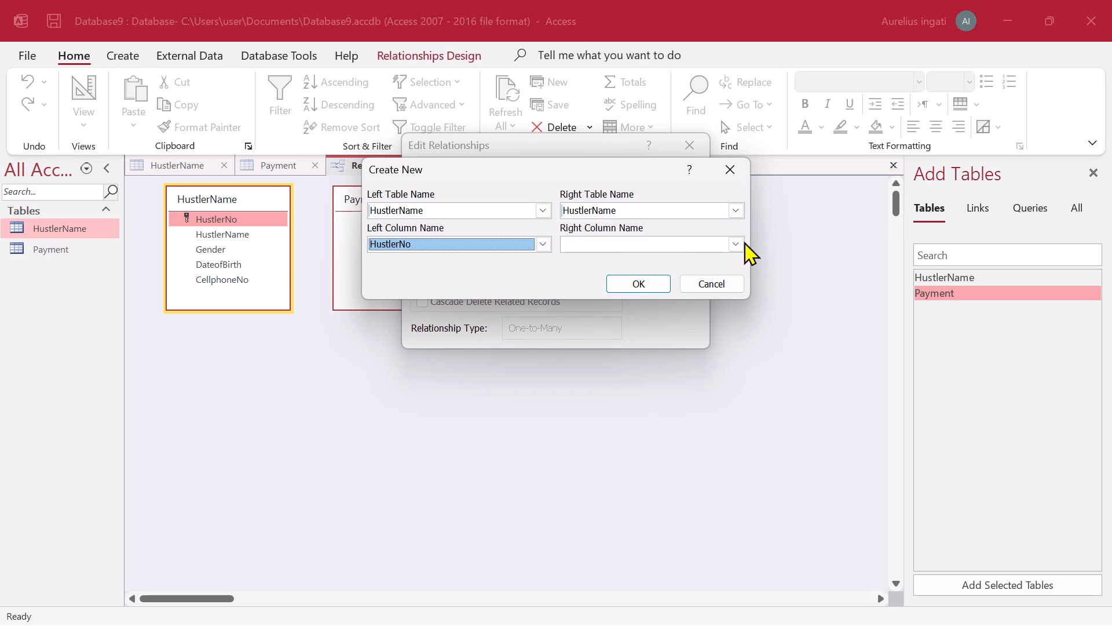
pyautogui.click(740, 246)
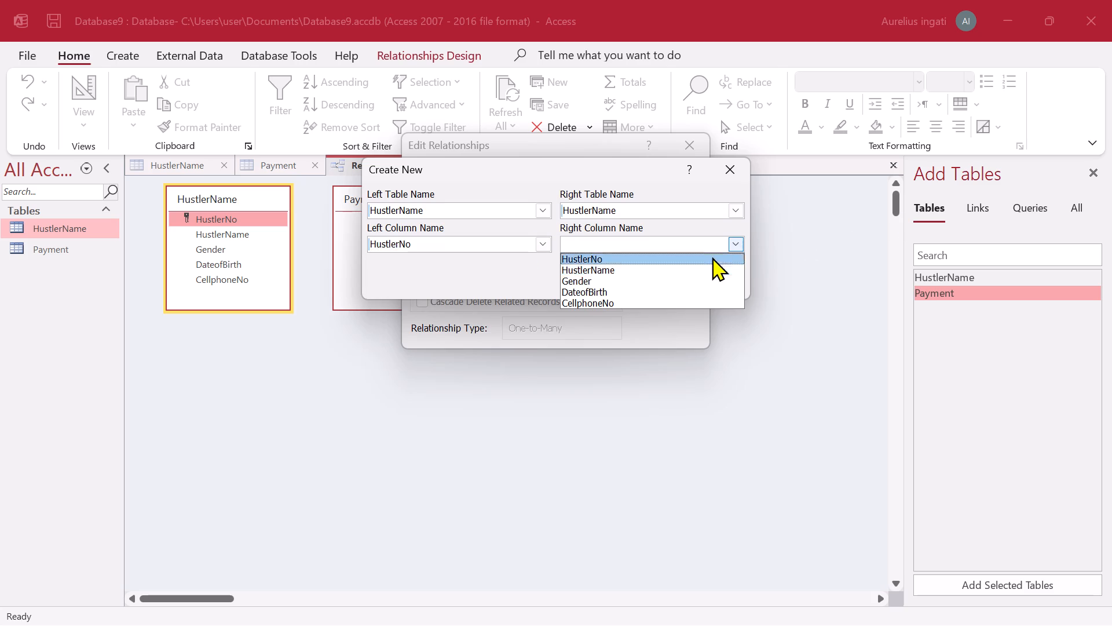
pyautogui.click(712, 257)
pyautogui.click(670, 289)
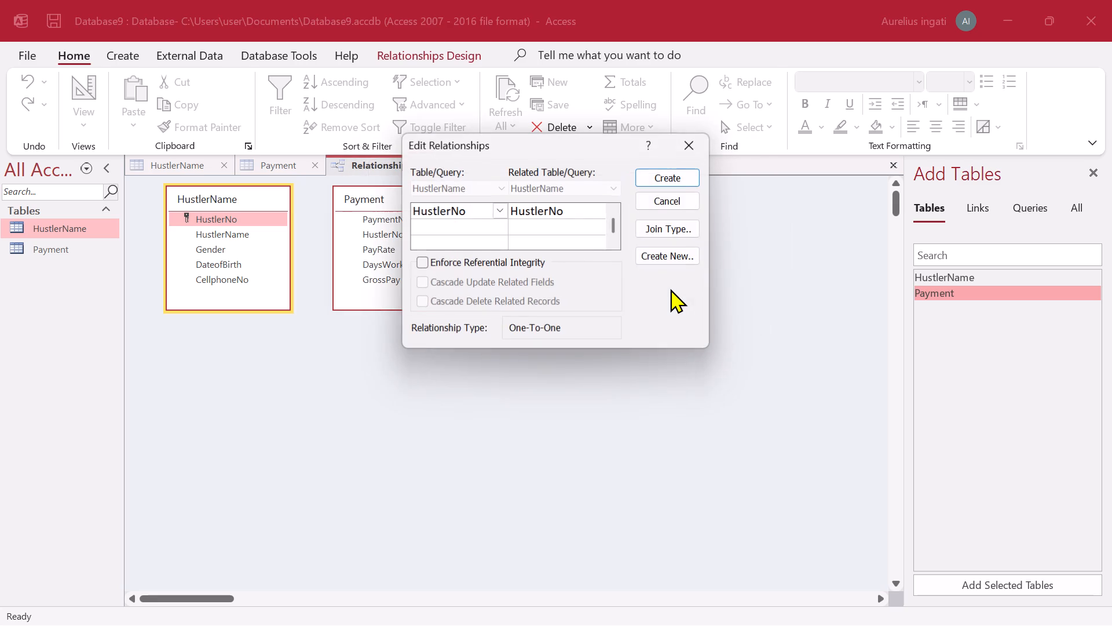
pyautogui.click(674, 173)
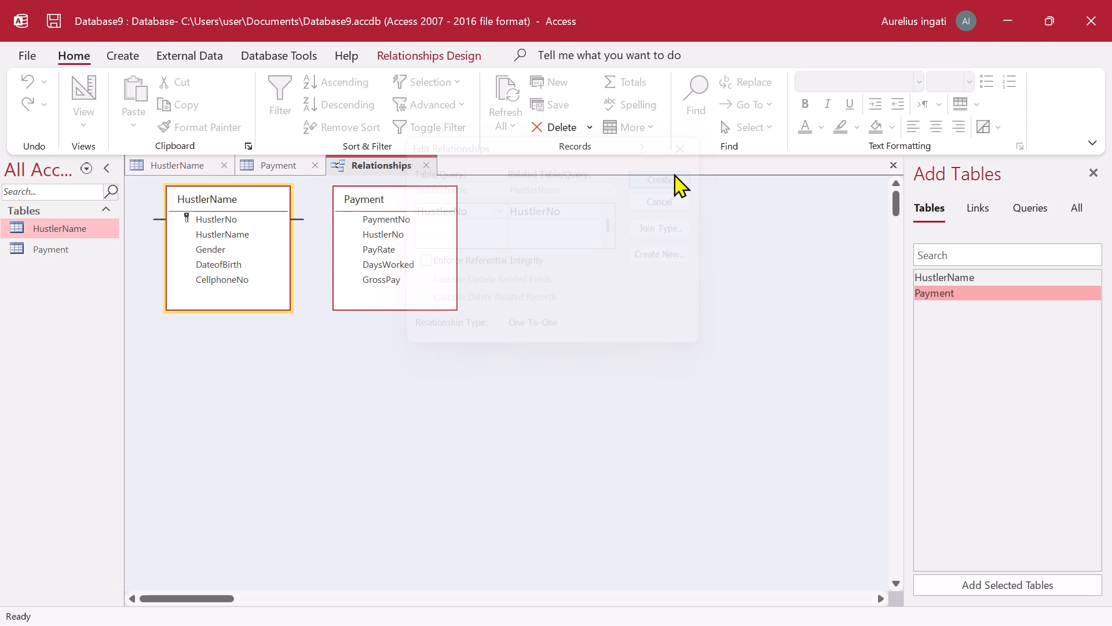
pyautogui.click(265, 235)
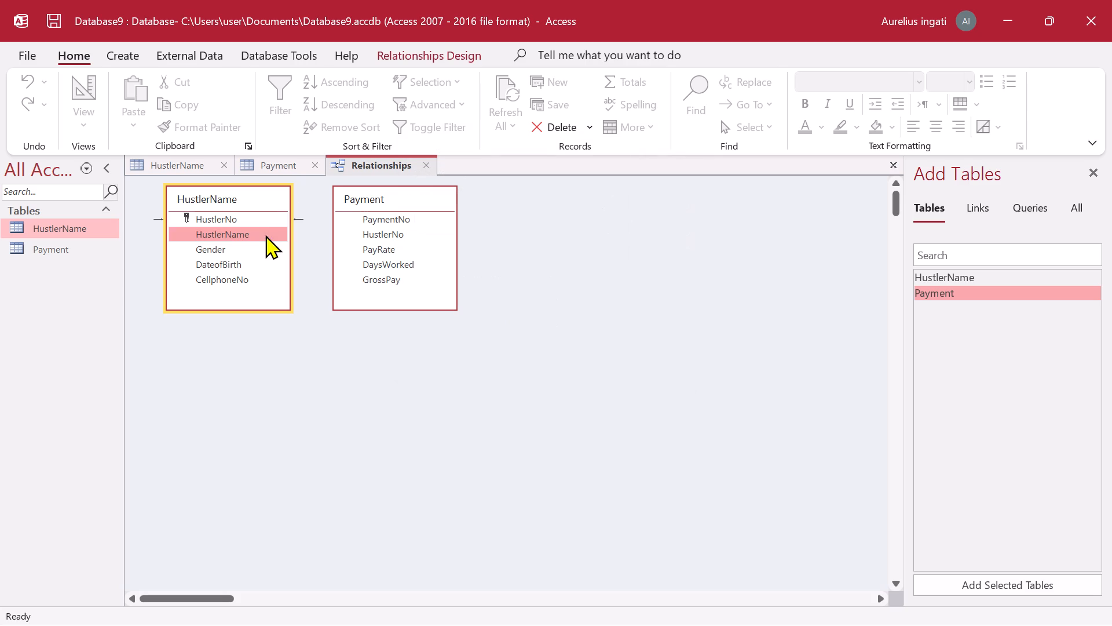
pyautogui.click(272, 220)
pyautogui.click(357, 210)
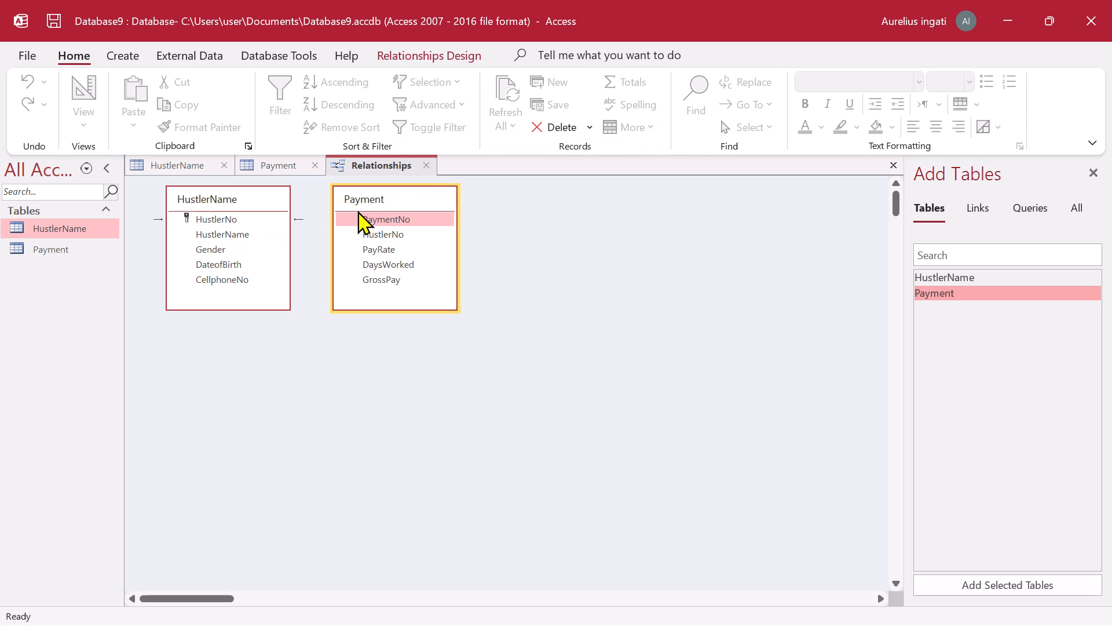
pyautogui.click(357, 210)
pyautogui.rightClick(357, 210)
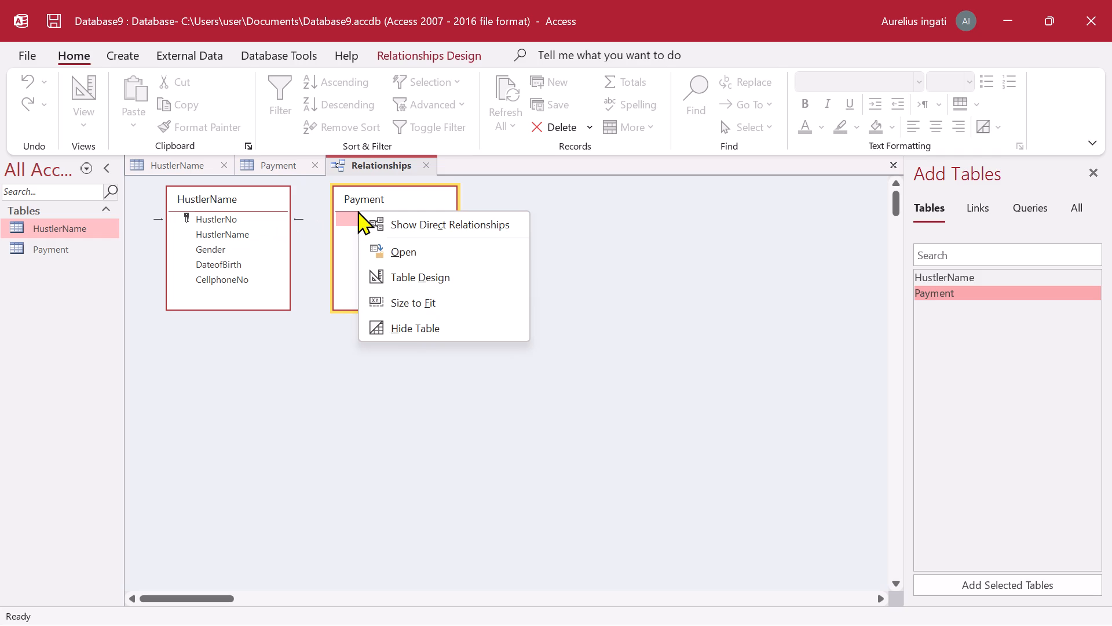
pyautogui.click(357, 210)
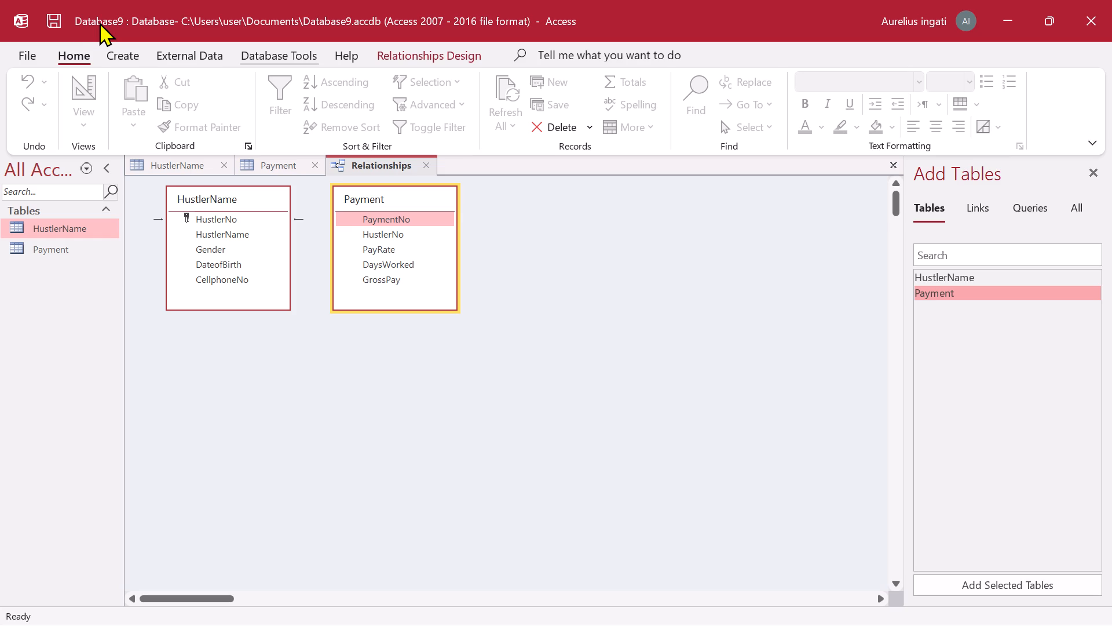
# Open the Edit Relationships dialog from the HustlerName table in the relationships layout.
pyautogui.click(338, 202)
pyautogui.click(277, 216)
pyautogui.click(265, 208)
pyautogui.rightClick(265, 205)
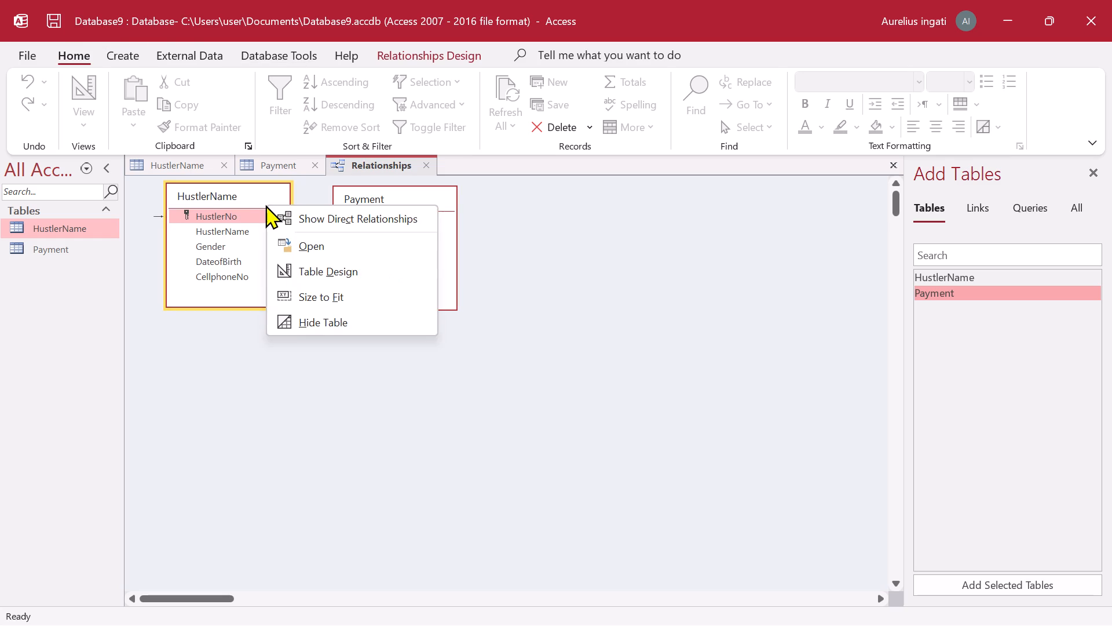
pyautogui.rightClick(269, 204)
pyautogui.doubleClick(269, 195)
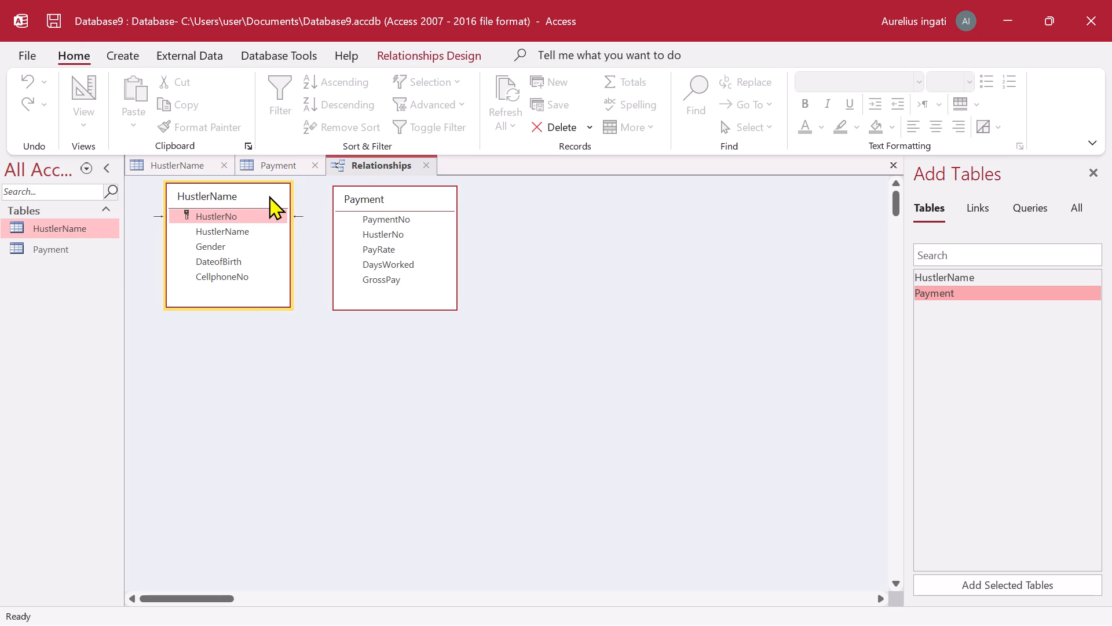
pyautogui.click(269, 195)
pyautogui.moveTo(269, 195); pyautogui.dragTo(269, 224)
pyautogui.click(265, 207)
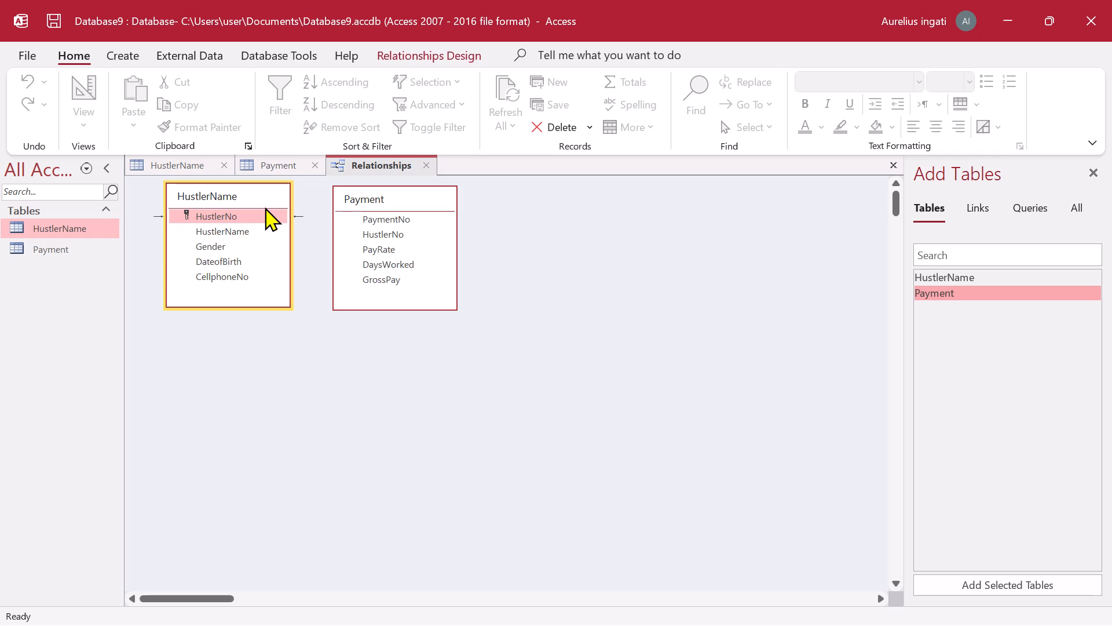
pyautogui.moveTo(265, 207); pyautogui.dragTo(263, 217)
pyautogui.doubleClick(263, 217)
pyautogui.rightClick(263, 217)
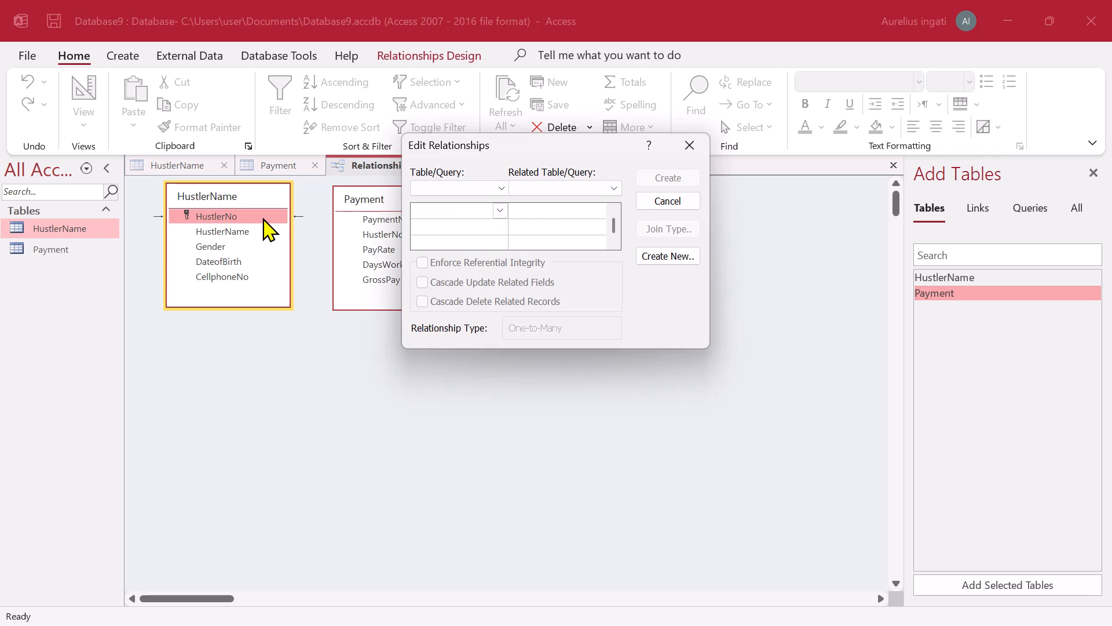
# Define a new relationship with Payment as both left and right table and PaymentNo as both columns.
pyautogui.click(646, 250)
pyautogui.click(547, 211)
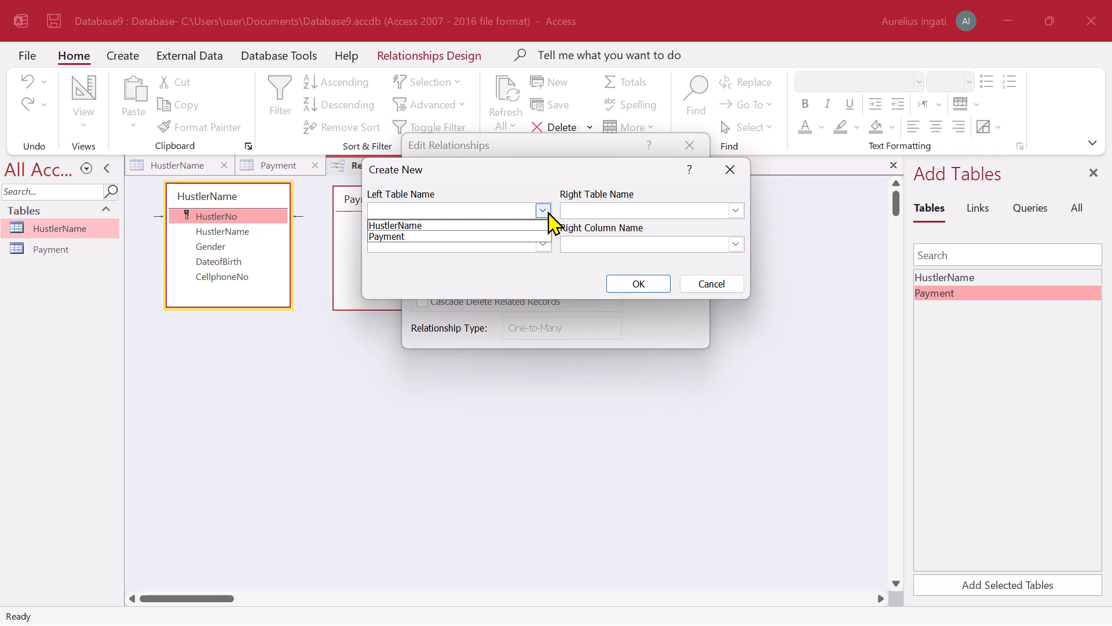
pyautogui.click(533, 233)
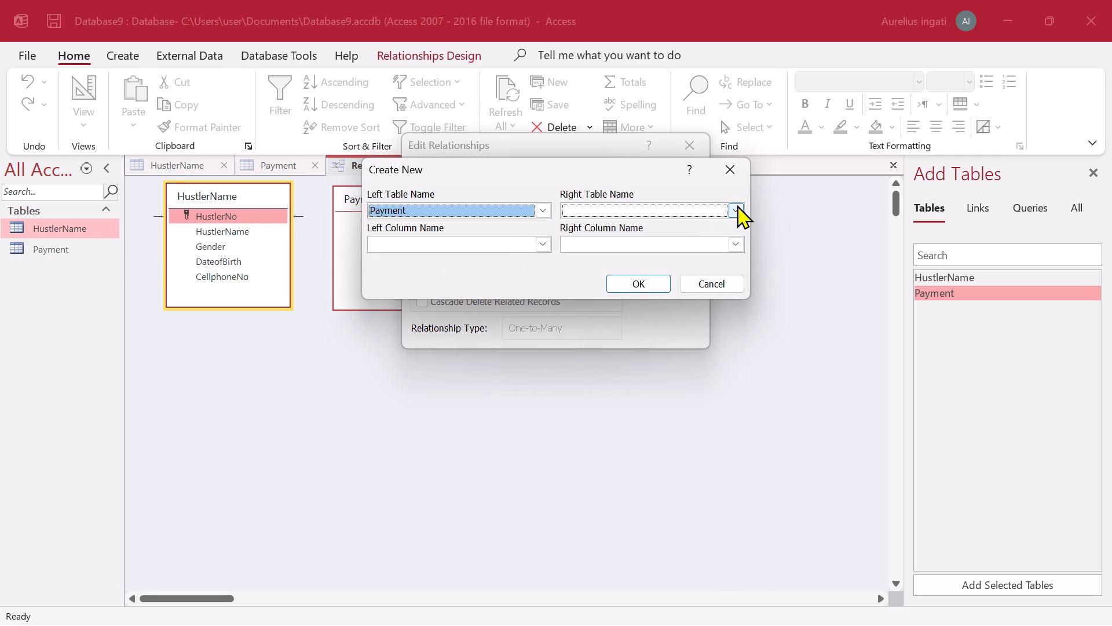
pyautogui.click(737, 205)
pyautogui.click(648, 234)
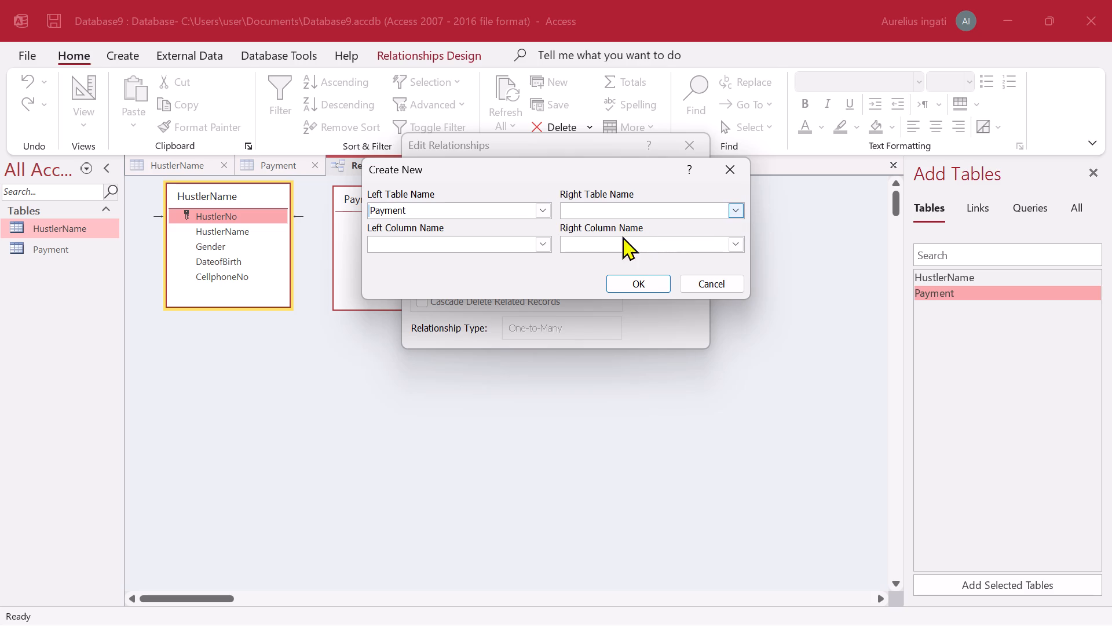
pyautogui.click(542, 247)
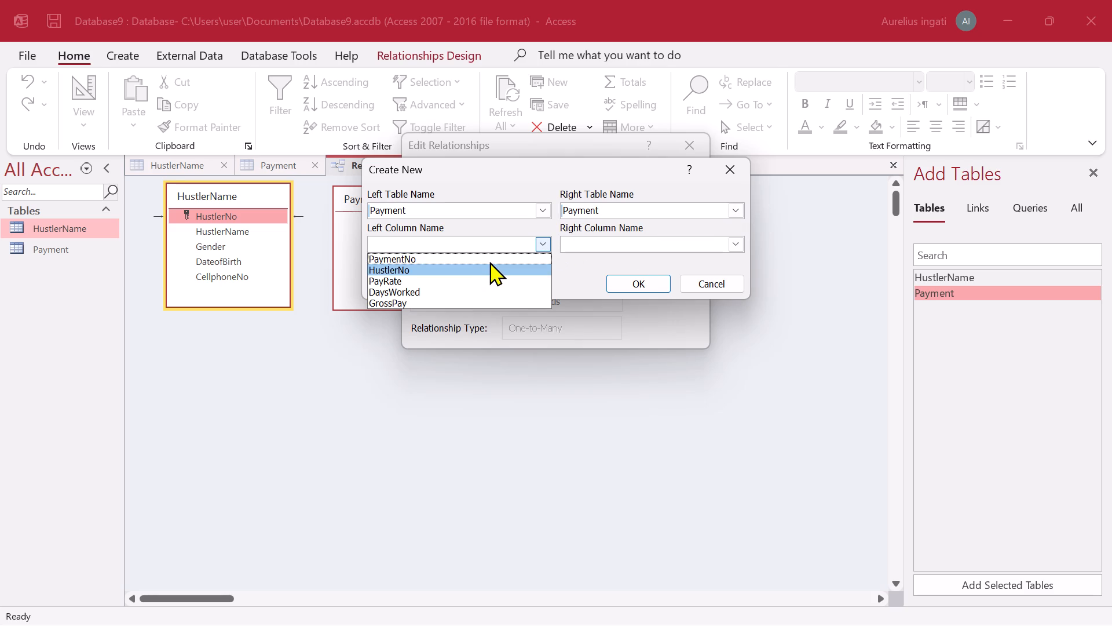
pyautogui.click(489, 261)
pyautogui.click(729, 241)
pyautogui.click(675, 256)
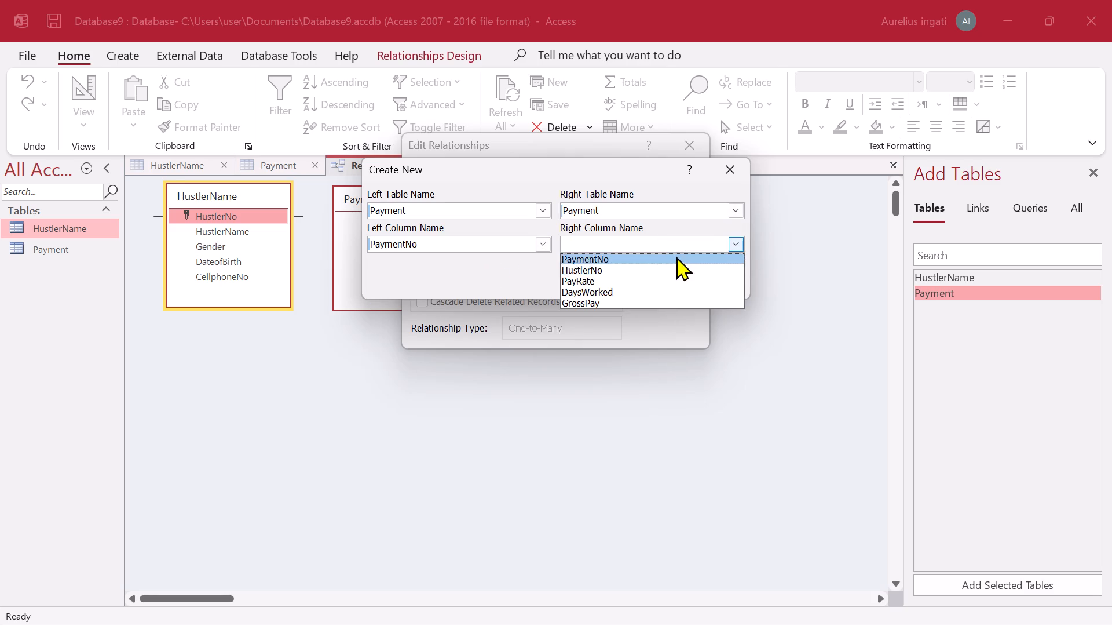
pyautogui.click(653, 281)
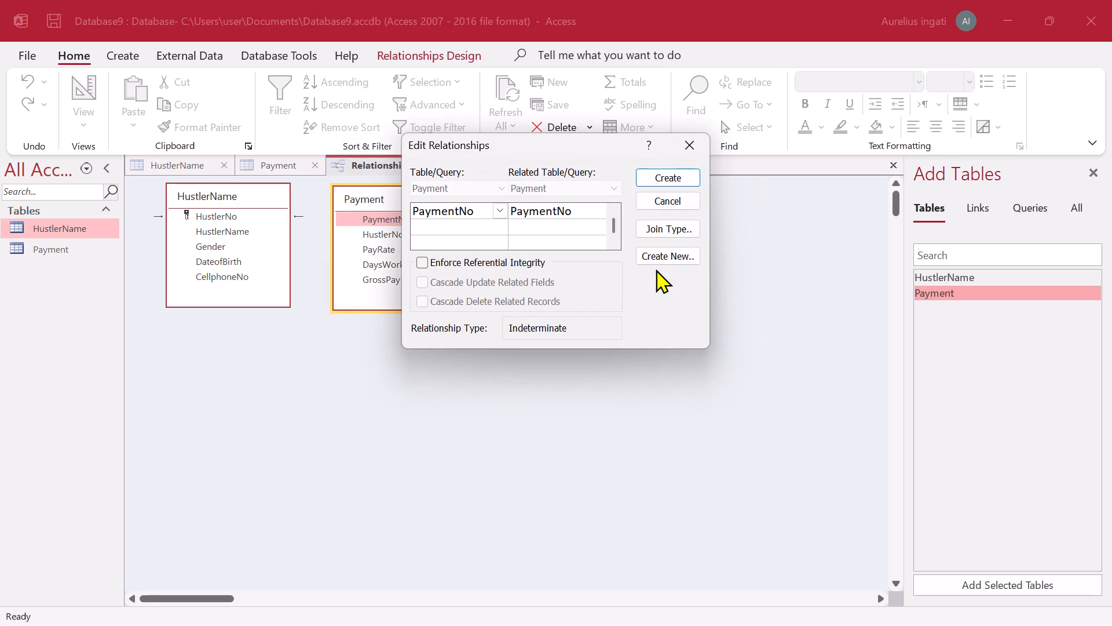
# Create a new relationship with Payment as both left and right table and PaymentNo as both the left and right column.
pyautogui.click(656, 248)
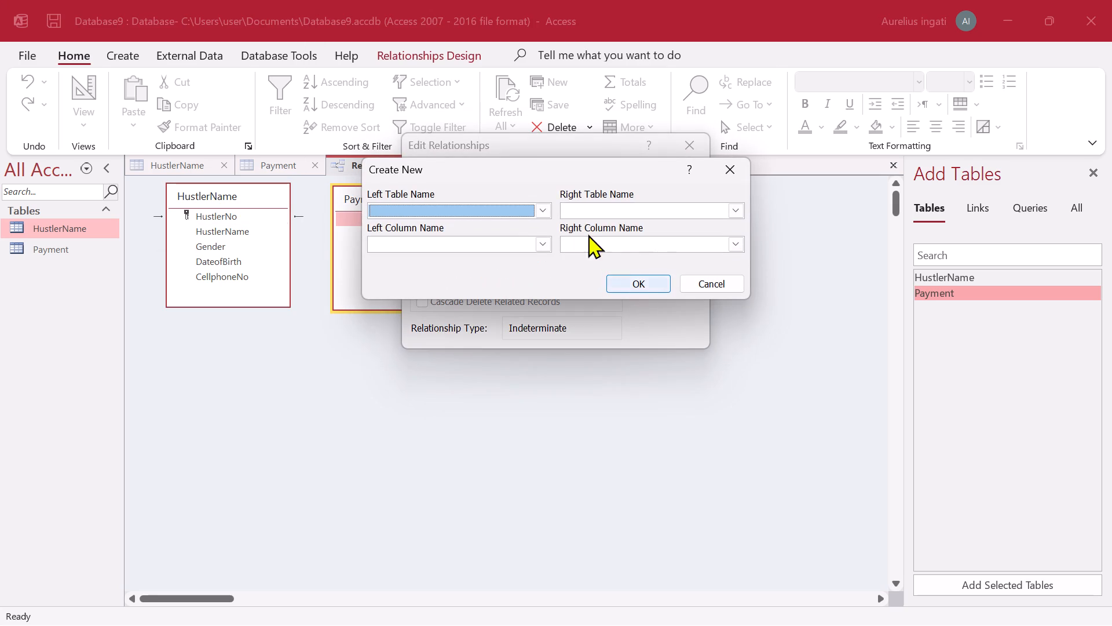
pyautogui.click(547, 216)
pyautogui.click(537, 232)
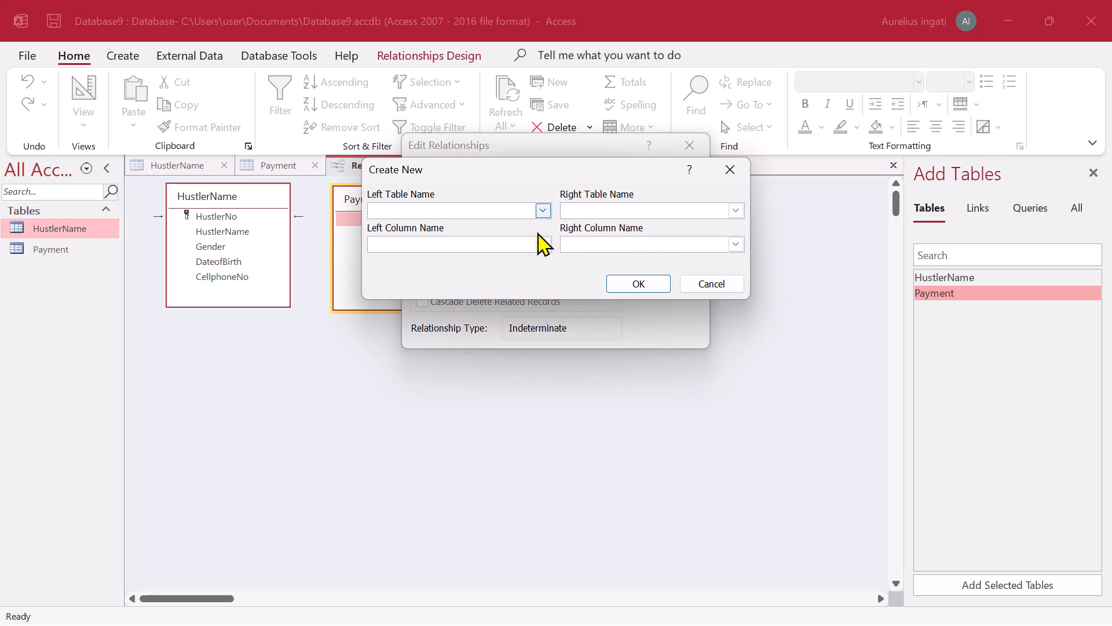
pyautogui.click(737, 214)
pyautogui.click(695, 241)
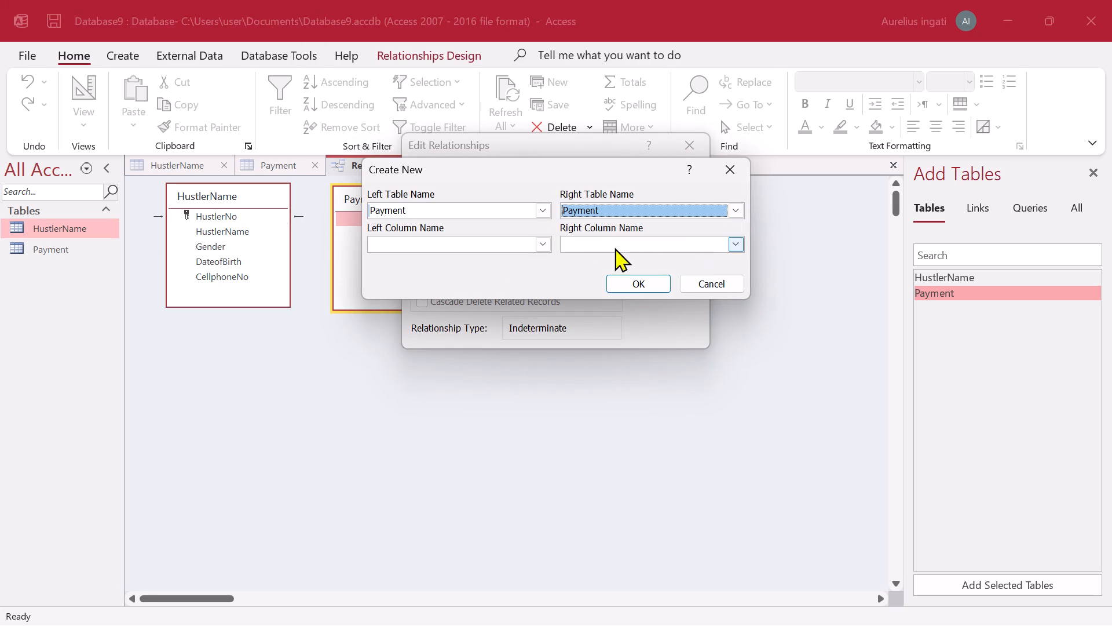
pyautogui.click(548, 242)
pyautogui.click(528, 264)
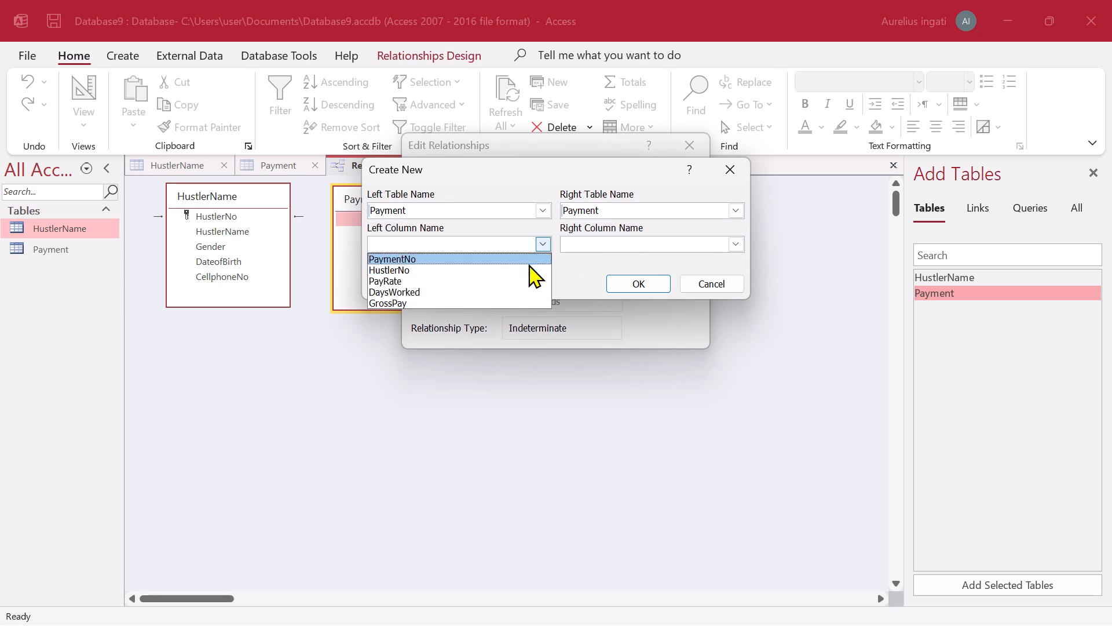
pyautogui.click(733, 241)
pyautogui.click(678, 258)
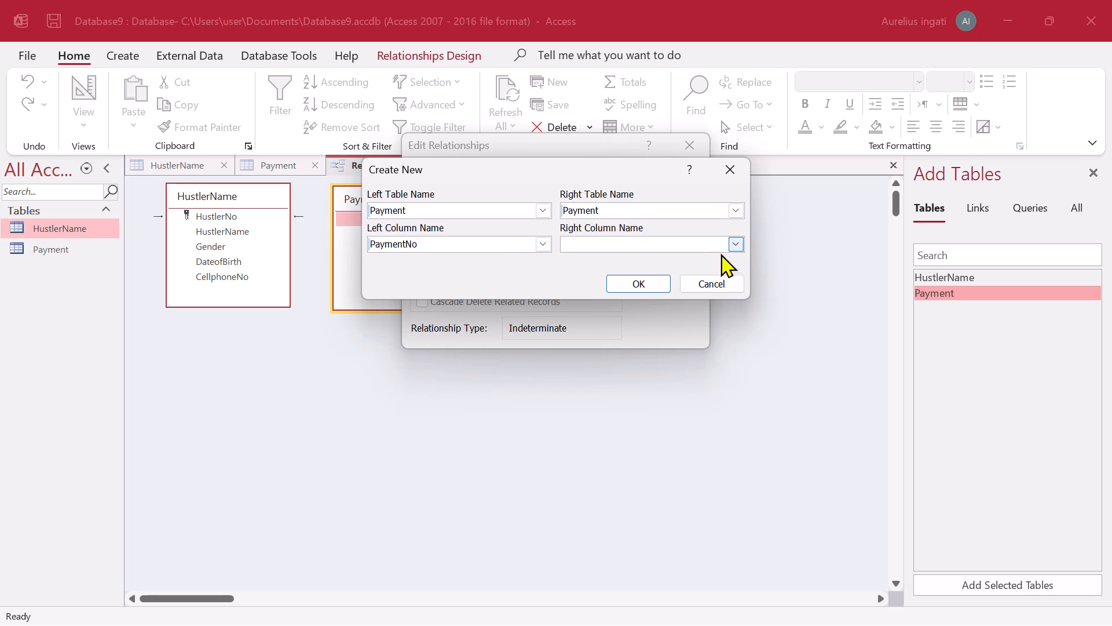
pyautogui.click(657, 282)
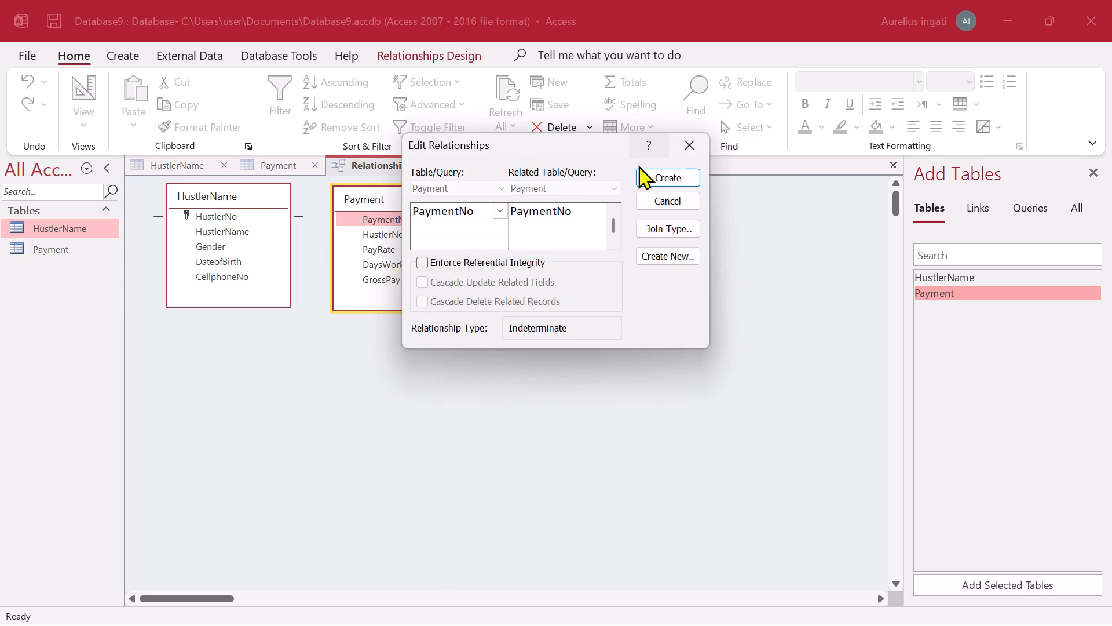
pyautogui.click(653, 176)
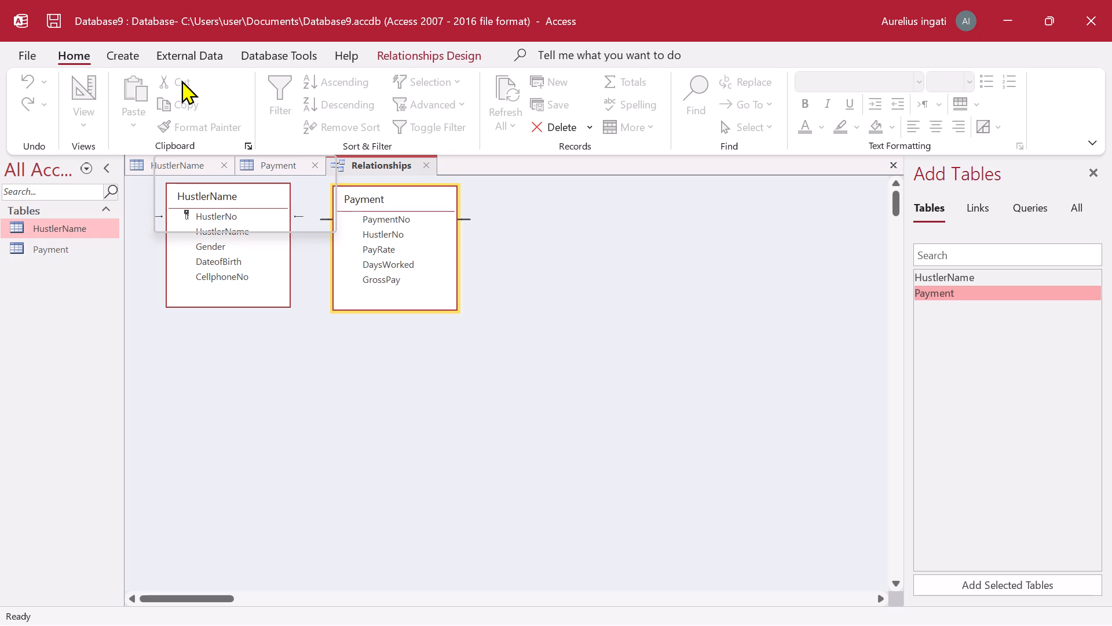
# Open the HustlerName table's datasheet and enter 1 as the HustlerNo of the first record.
pyautogui.click(207, 167)
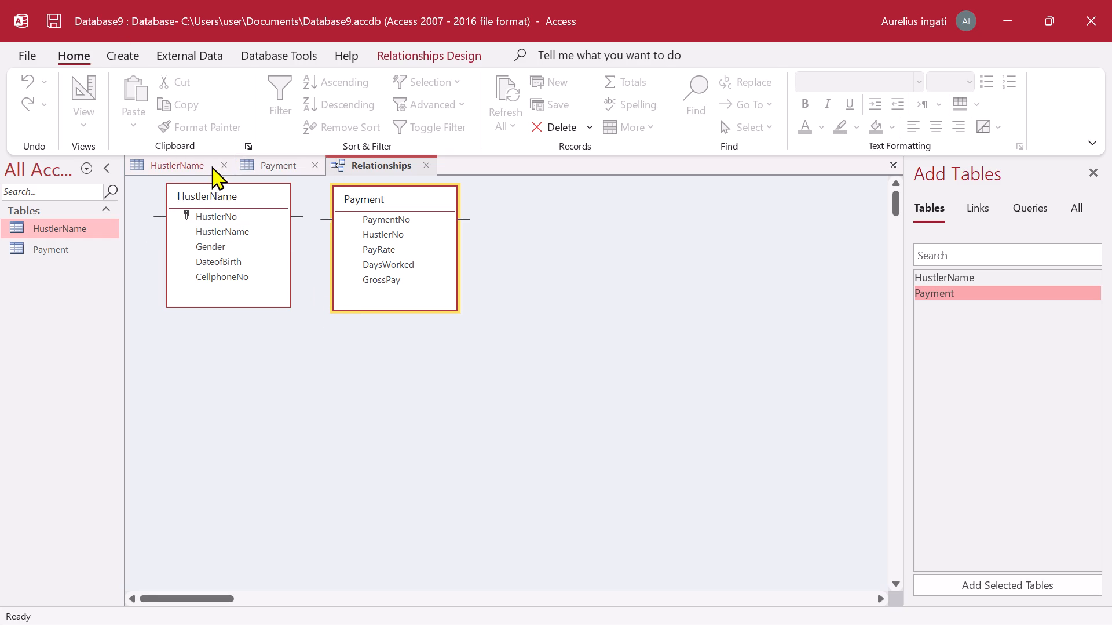
pyautogui.click(199, 170)
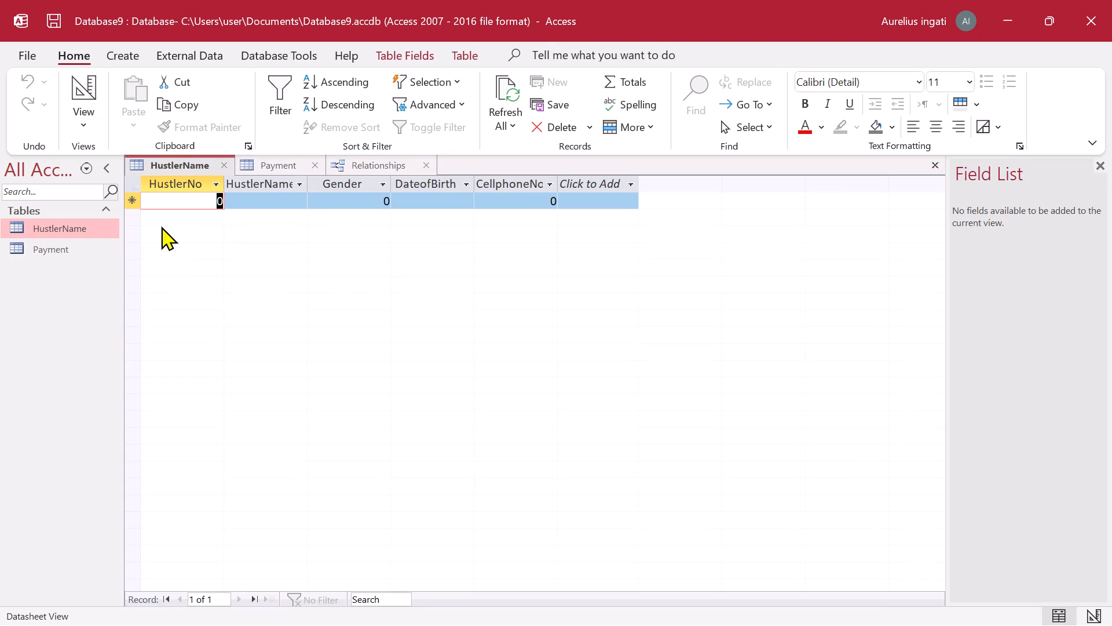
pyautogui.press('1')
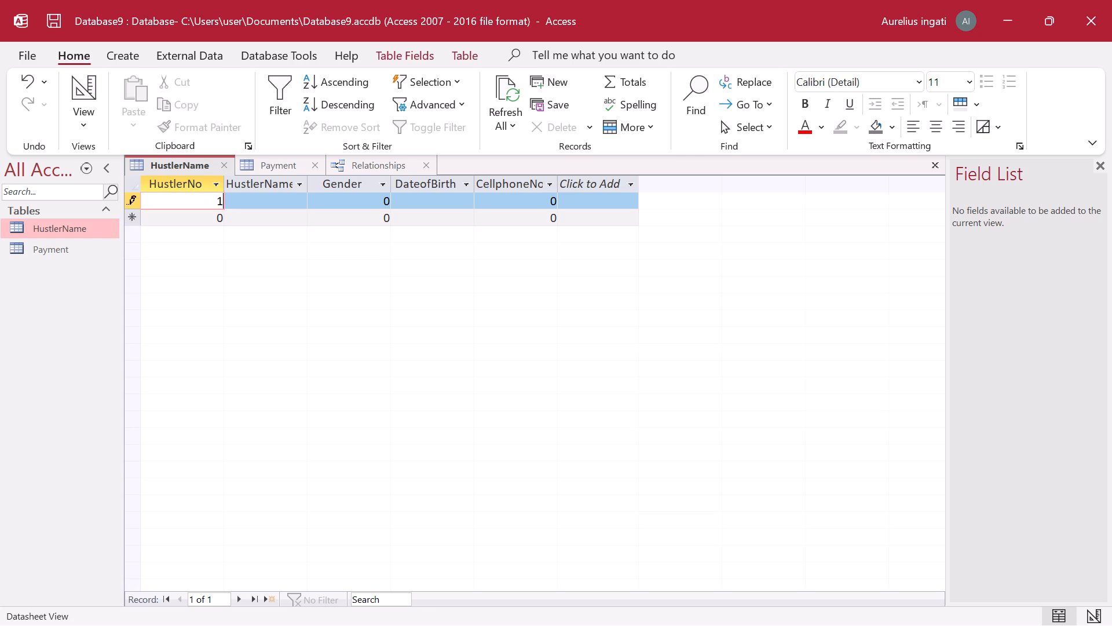
pyautogui.click(279, 198)
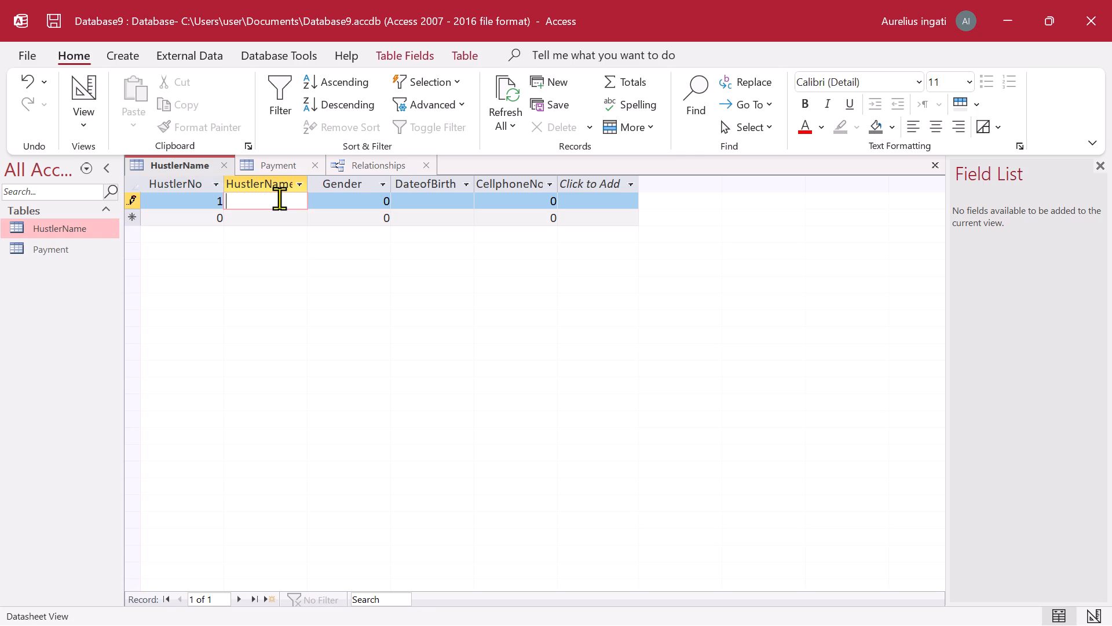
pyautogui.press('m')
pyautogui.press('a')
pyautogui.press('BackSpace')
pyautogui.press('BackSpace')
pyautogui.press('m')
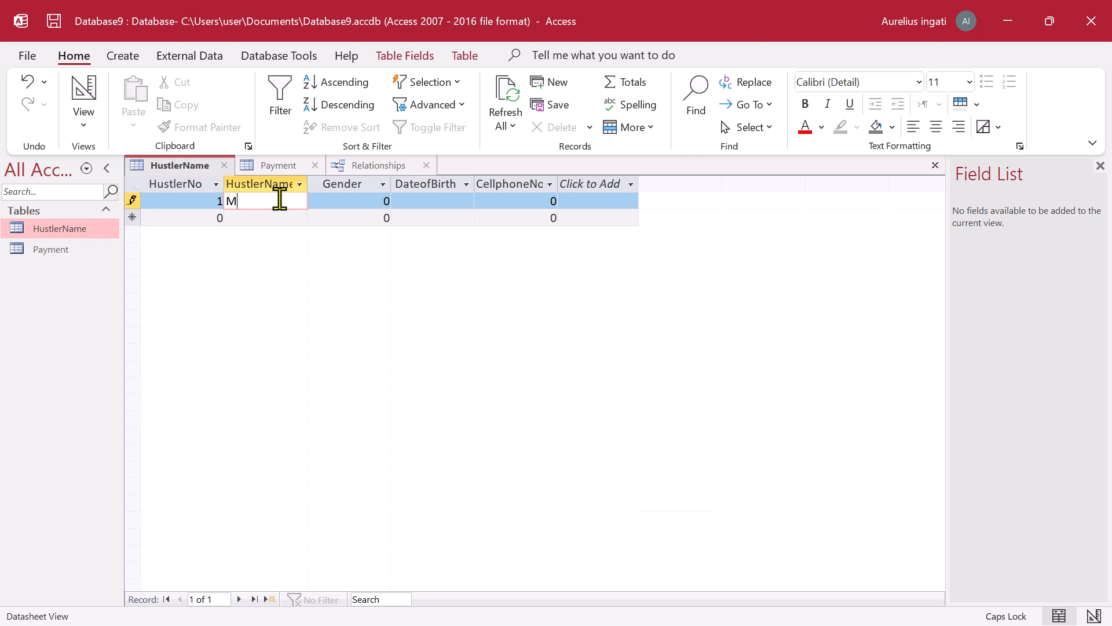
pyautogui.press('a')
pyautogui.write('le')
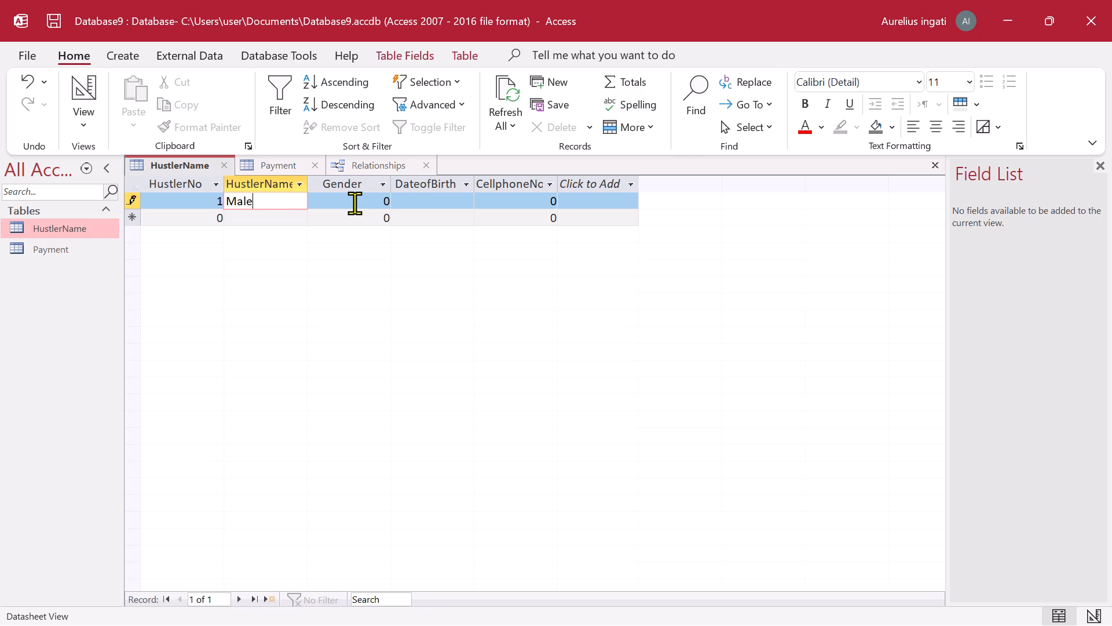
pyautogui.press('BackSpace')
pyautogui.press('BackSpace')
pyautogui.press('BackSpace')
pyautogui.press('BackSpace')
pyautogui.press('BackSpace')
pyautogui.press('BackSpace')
# Enter John as the HustlerName and Male as the Gender in the first record, removing the default 0.
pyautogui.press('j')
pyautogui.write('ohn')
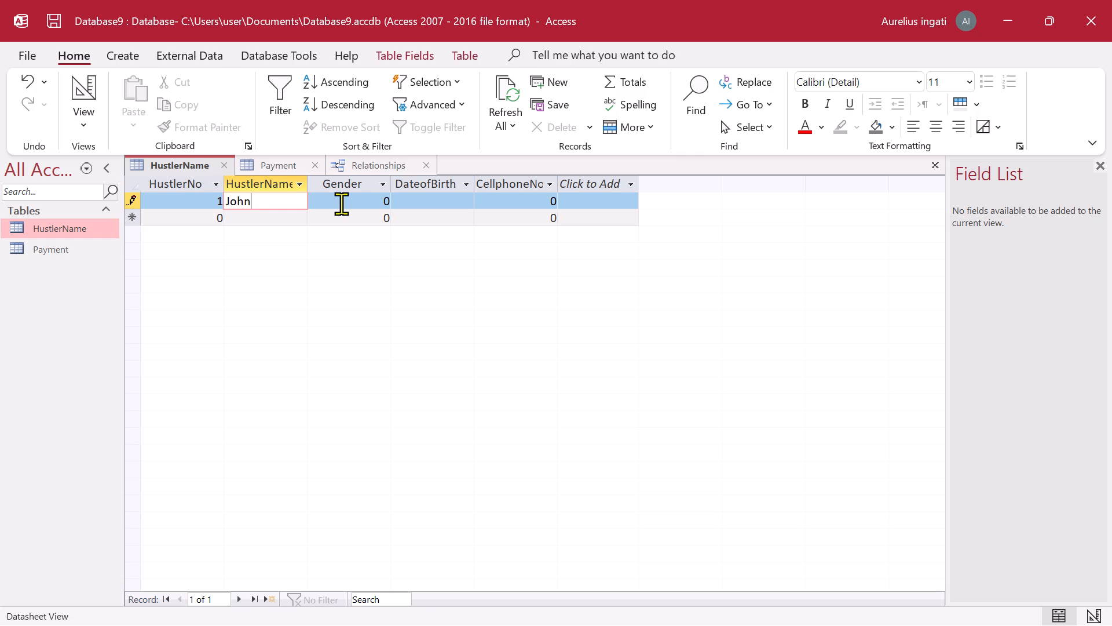
pyautogui.click(341, 203)
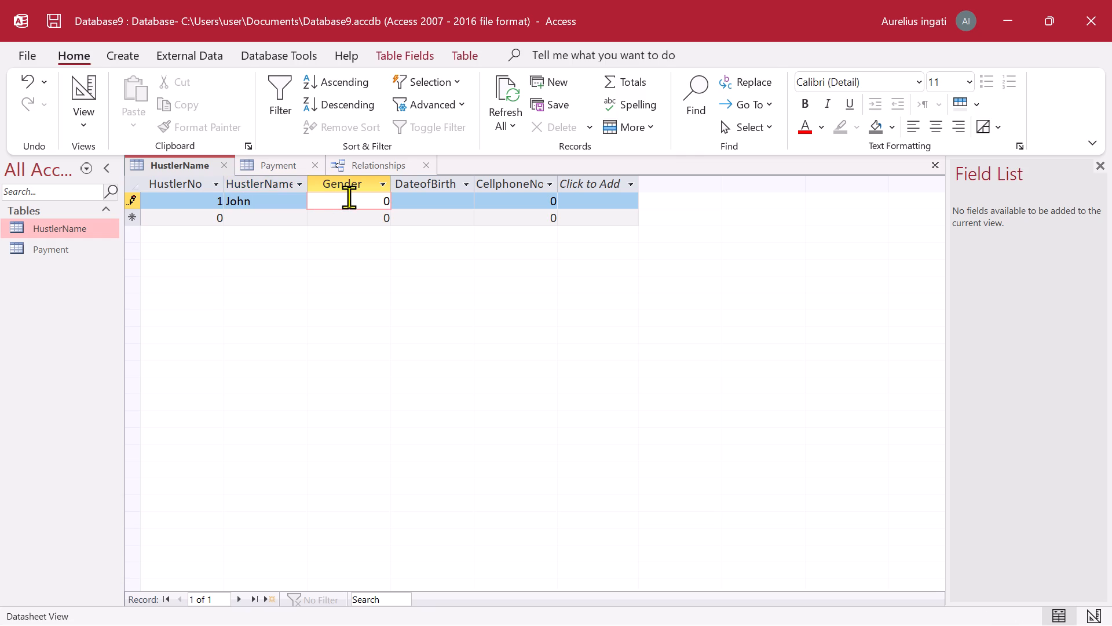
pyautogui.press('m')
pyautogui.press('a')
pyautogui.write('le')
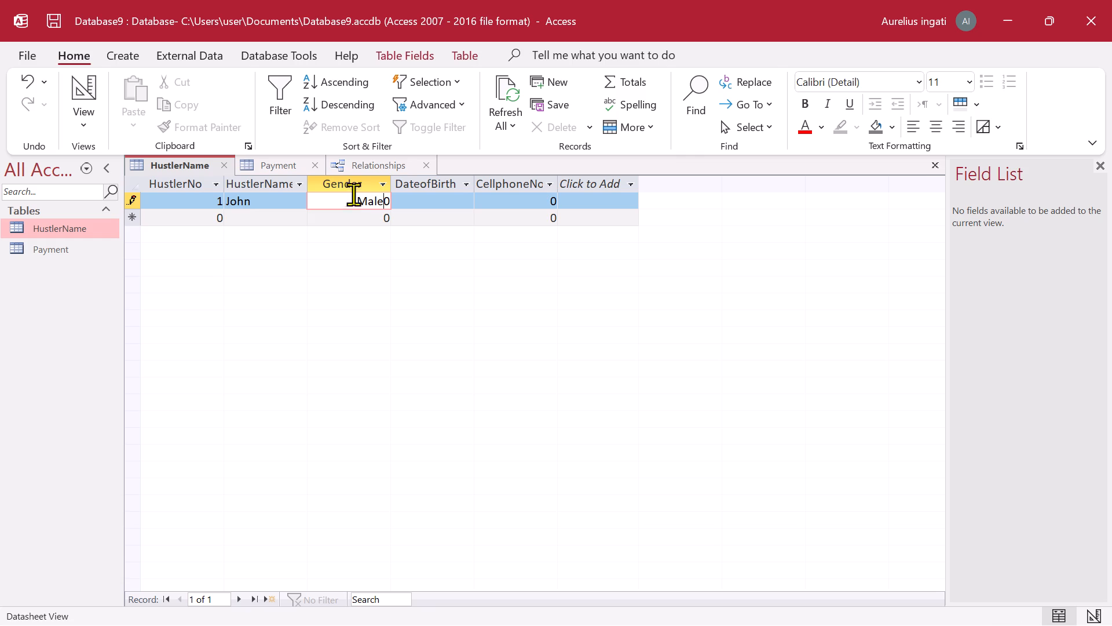
pyautogui.click(387, 204)
pyautogui.press('BackSpace')
# Convert the data in the Gender column to the Text data type.
pyautogui.moveTo(427, 201); pyautogui.dragTo(433, 205)
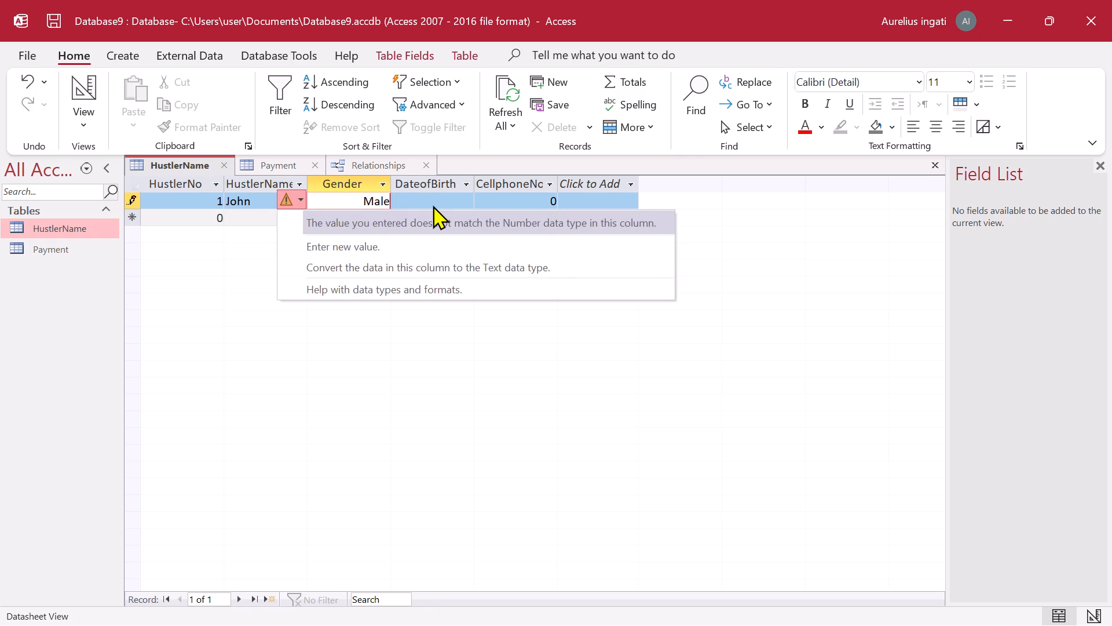
pyautogui.click(433, 205)
pyautogui.click(433, 205)
pyautogui.click(426, 203)
pyautogui.click(429, 198)
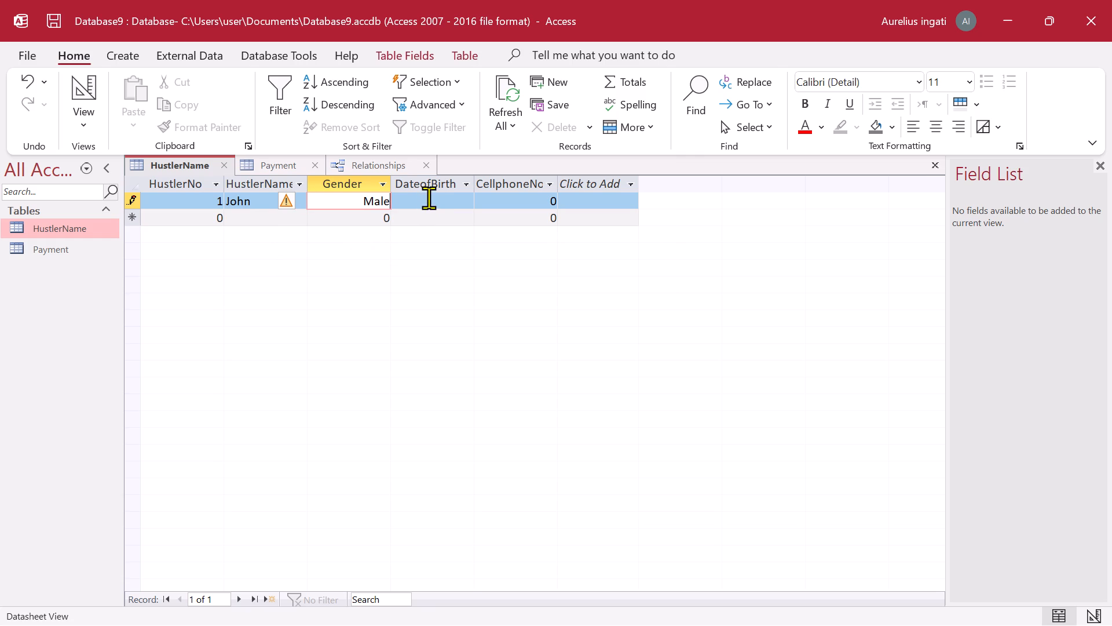
pyautogui.click(281, 208)
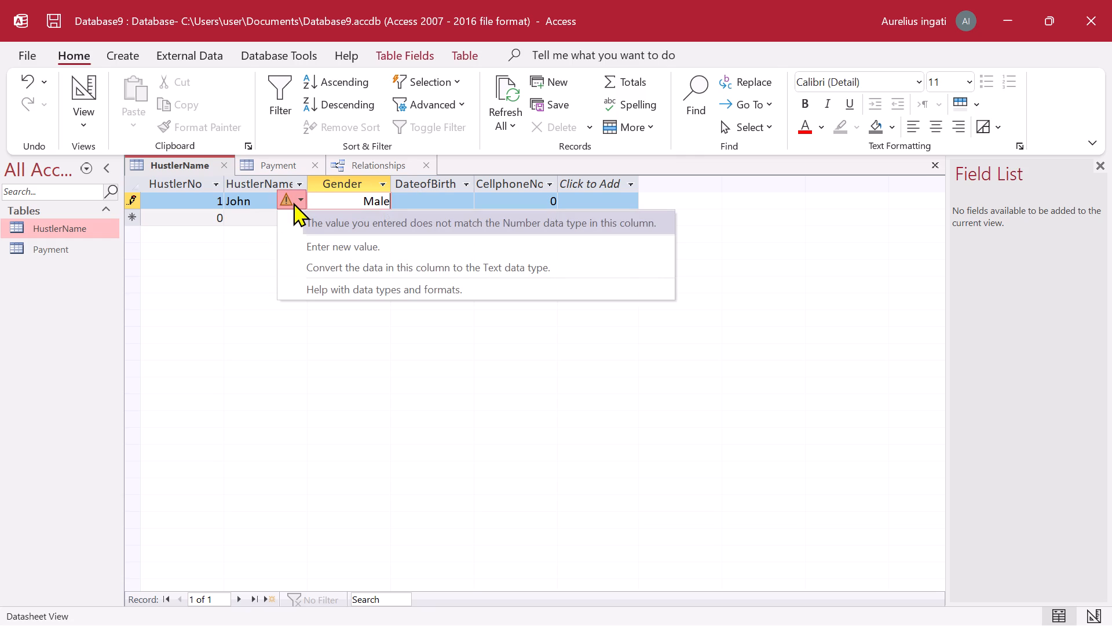
pyautogui.click(335, 238)
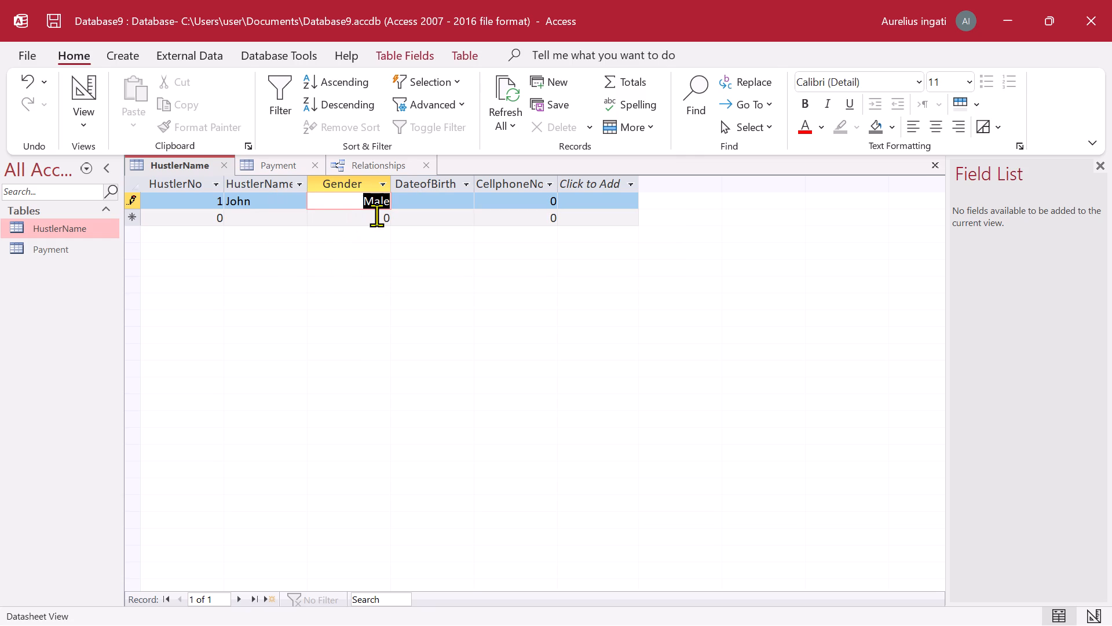
pyautogui.click(404, 204)
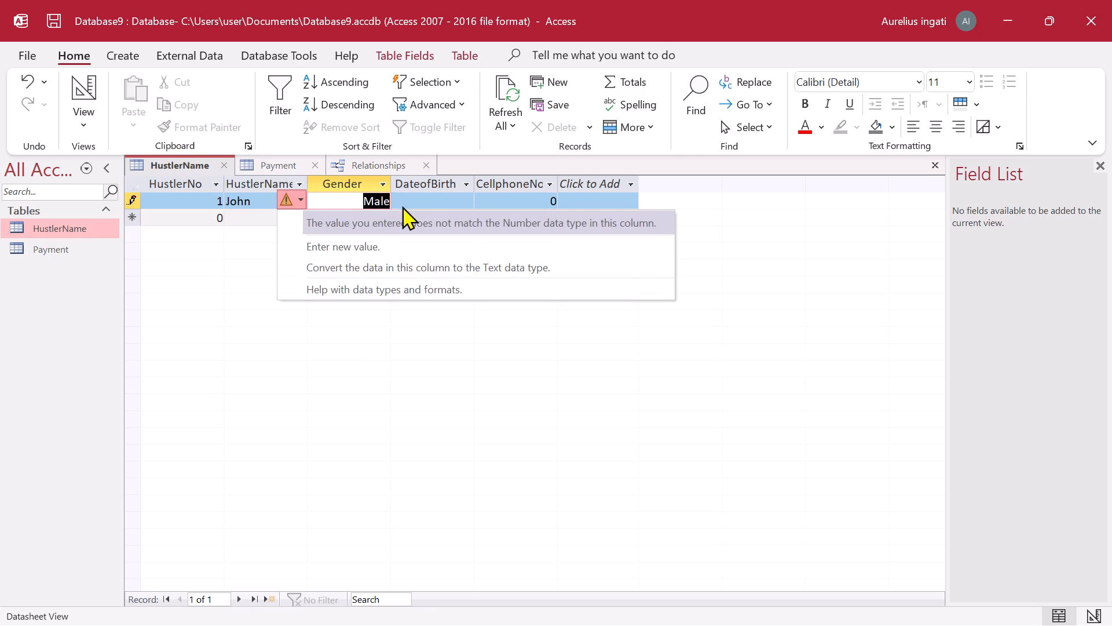
pyautogui.click(355, 260)
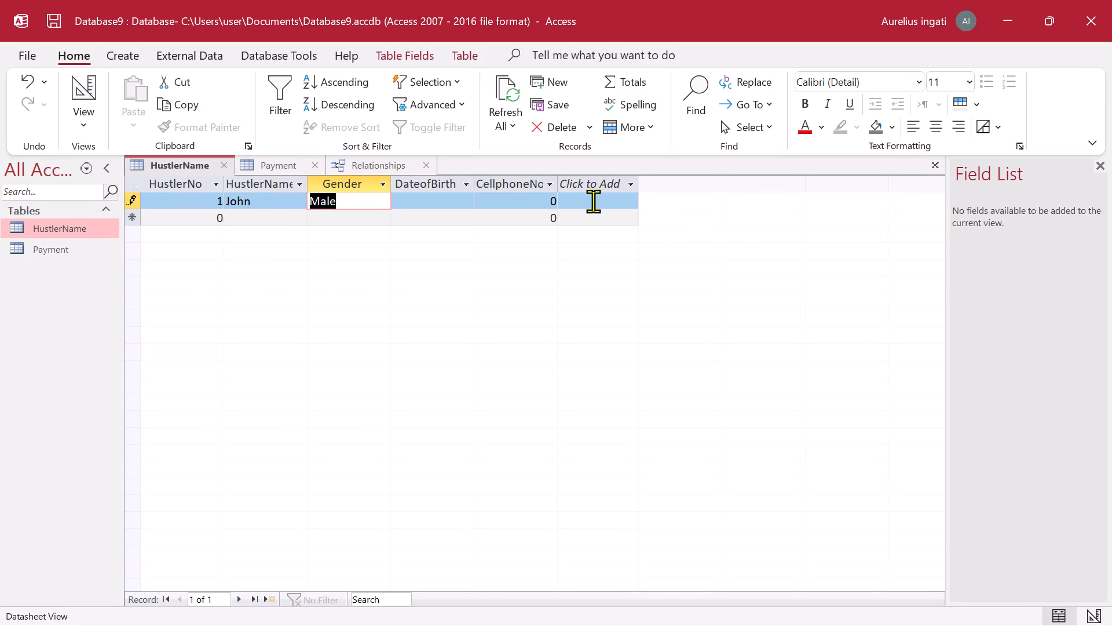
# Fill in the date of birth and cellphone number for the first record in the HustlerName table.
pyautogui.press('Right')
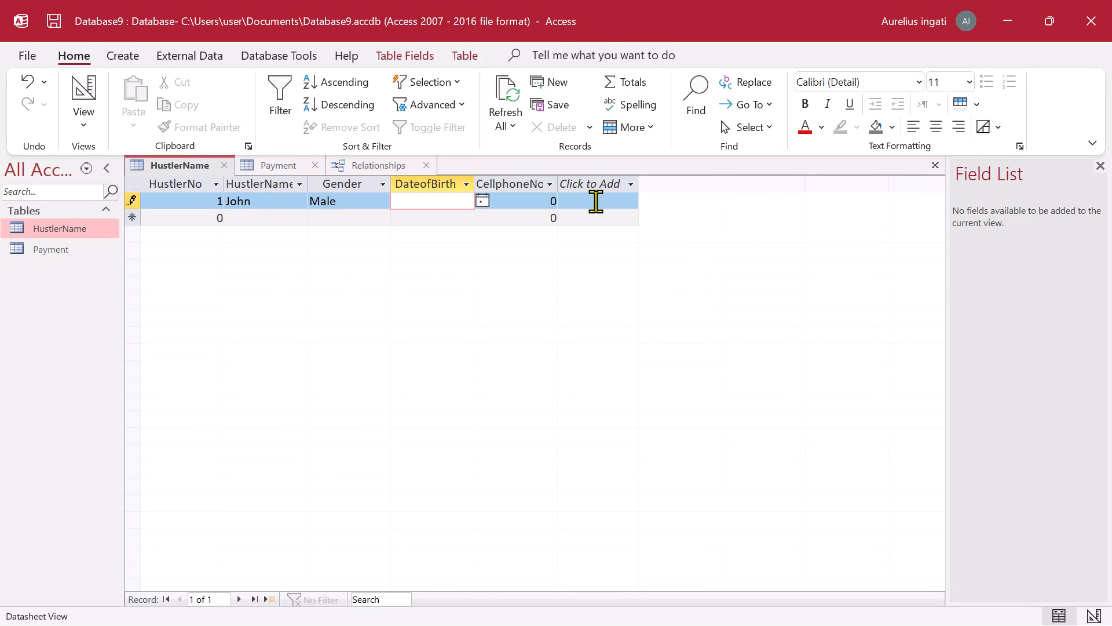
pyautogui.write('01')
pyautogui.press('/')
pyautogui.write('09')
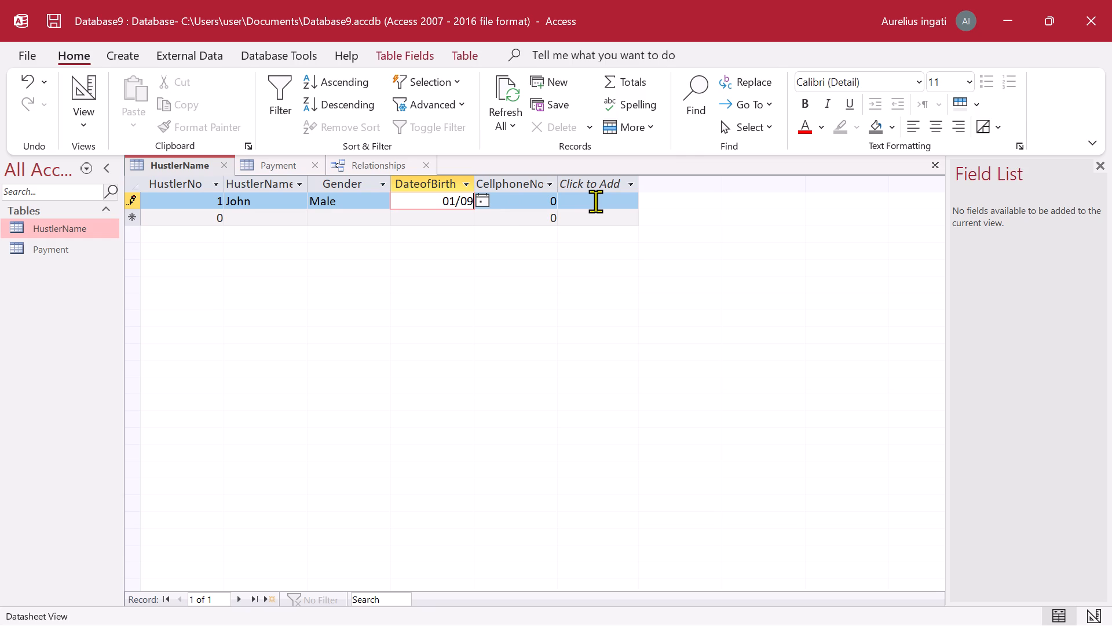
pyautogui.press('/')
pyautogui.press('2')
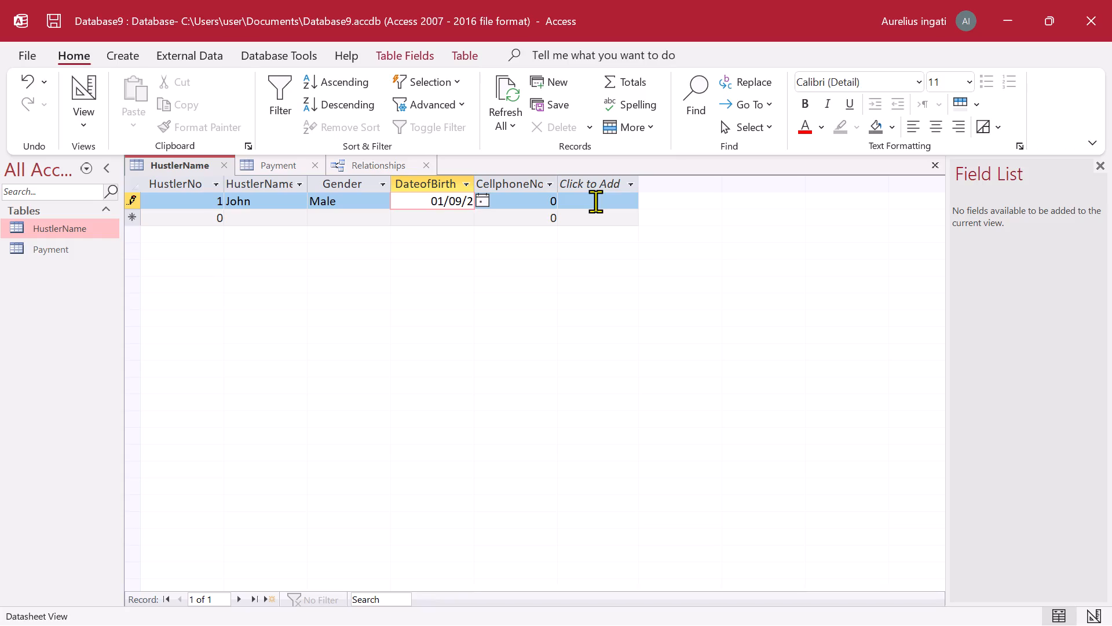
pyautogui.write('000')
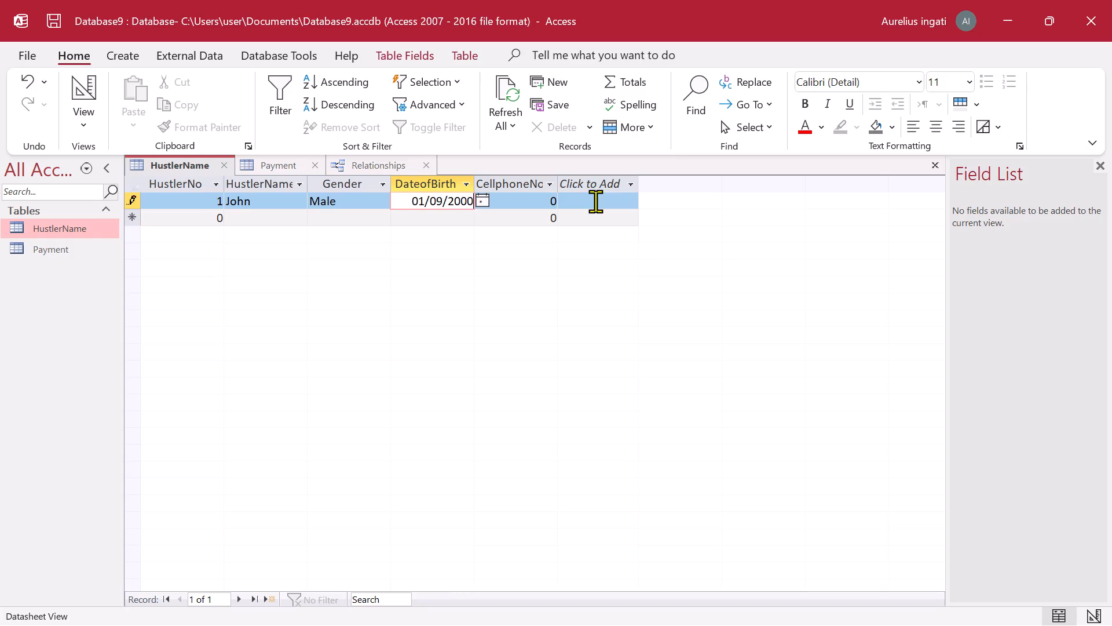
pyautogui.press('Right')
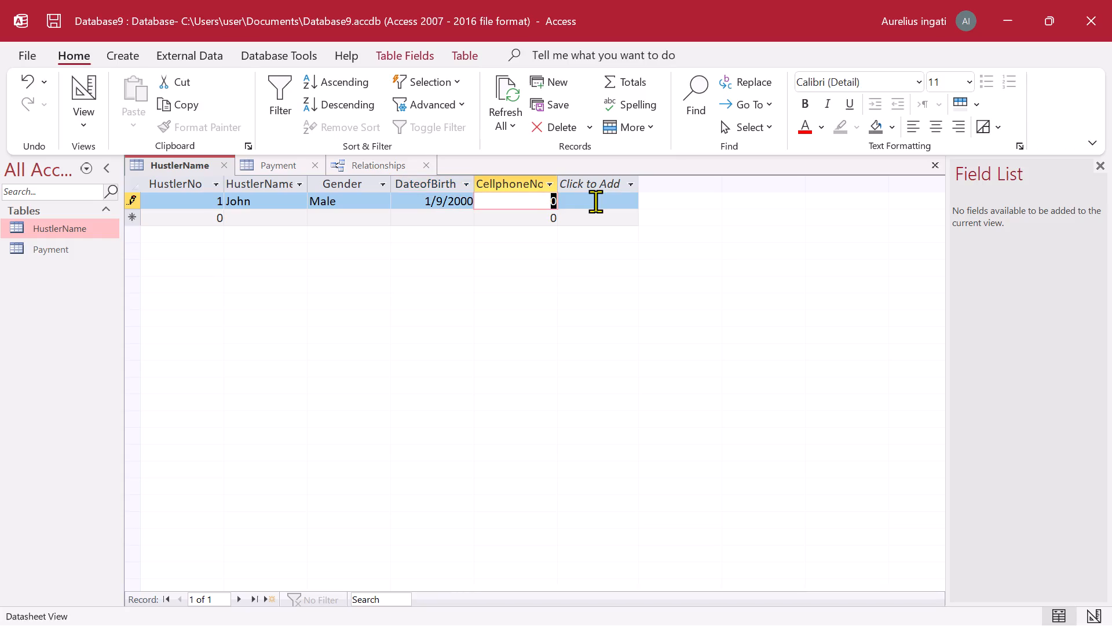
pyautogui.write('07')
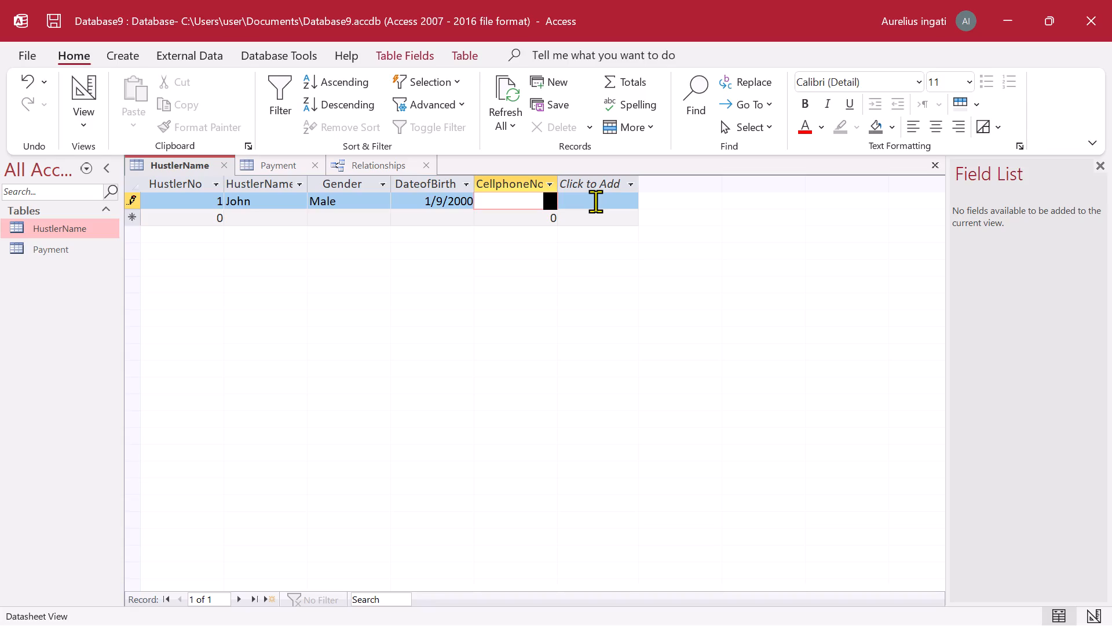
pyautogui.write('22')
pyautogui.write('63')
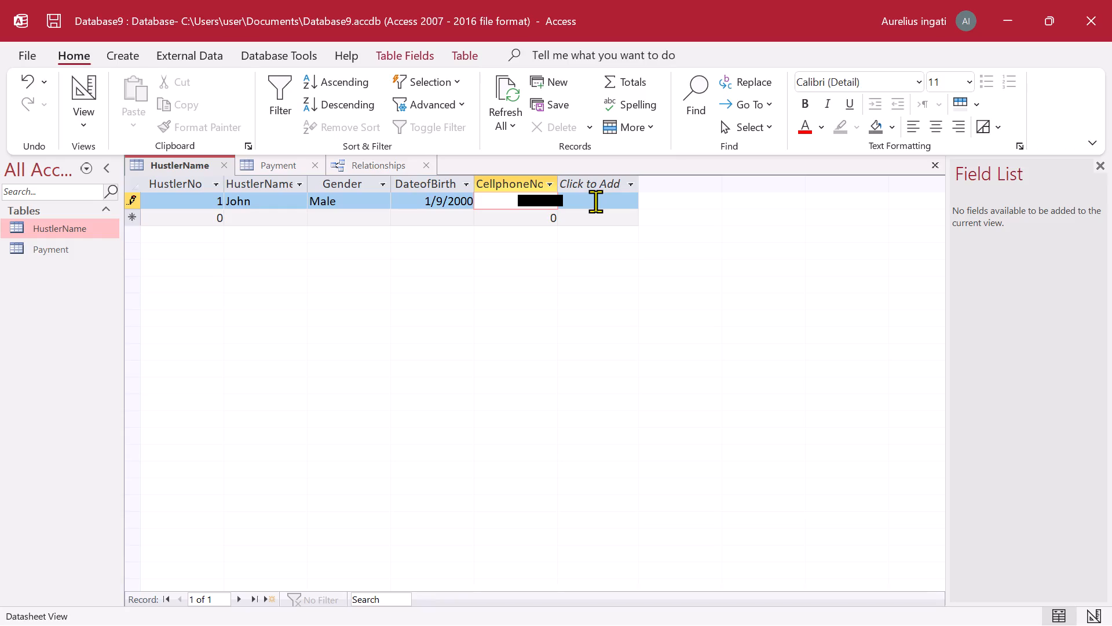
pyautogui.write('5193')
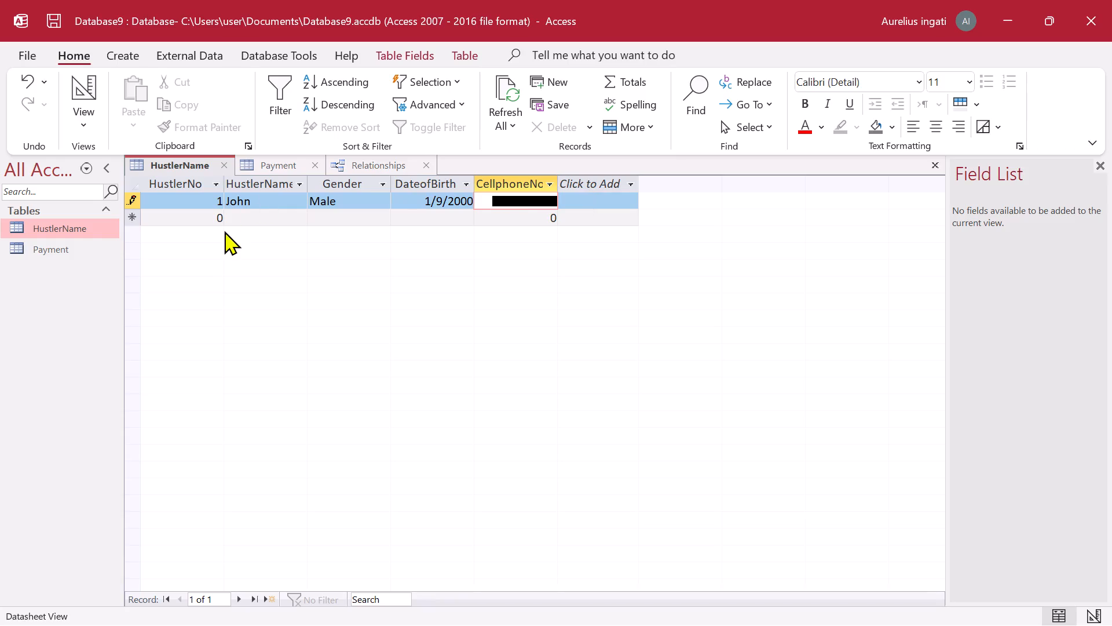
# Start the second record in the HustlerName table with HustlerNo 2, HustlerName Derrick and Gender Male.
pyautogui.click(198, 219)
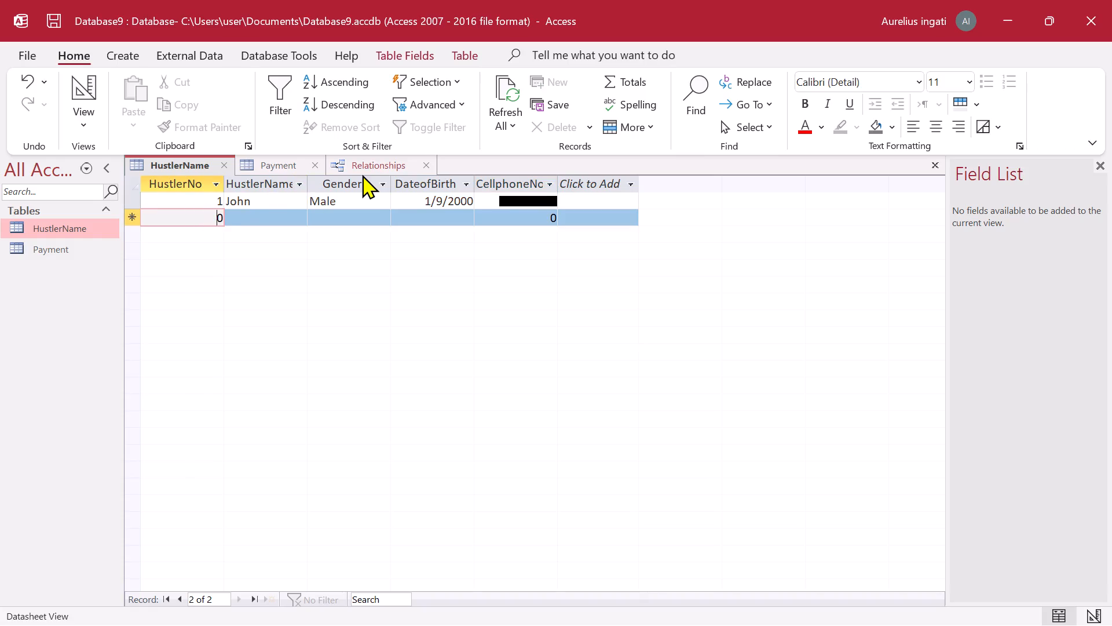
pyautogui.click(222, 218)
pyautogui.press('BackSpace')
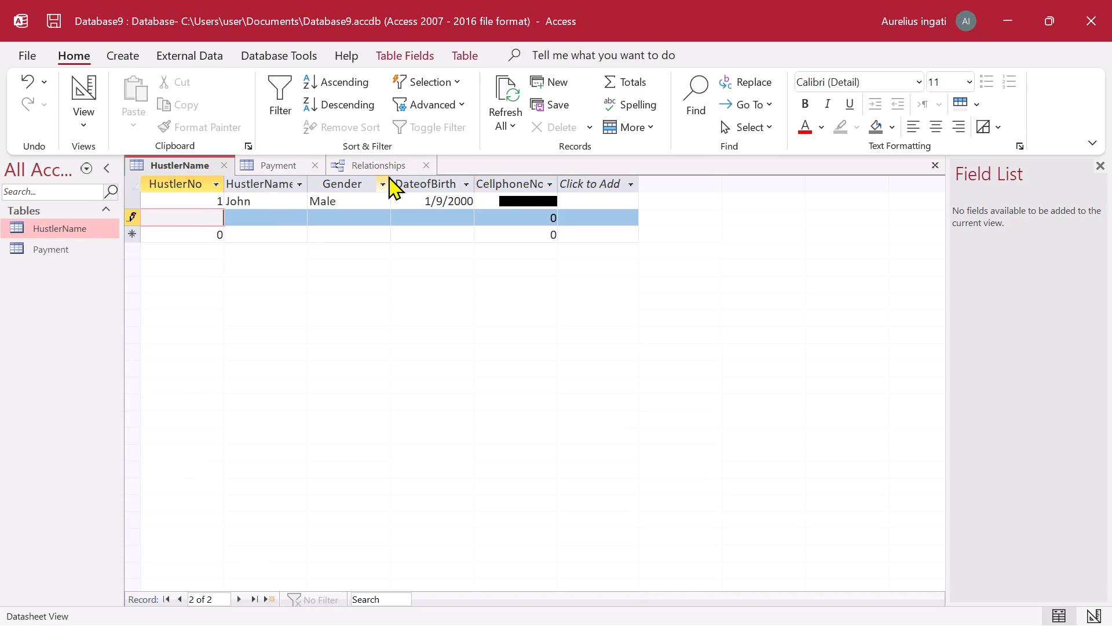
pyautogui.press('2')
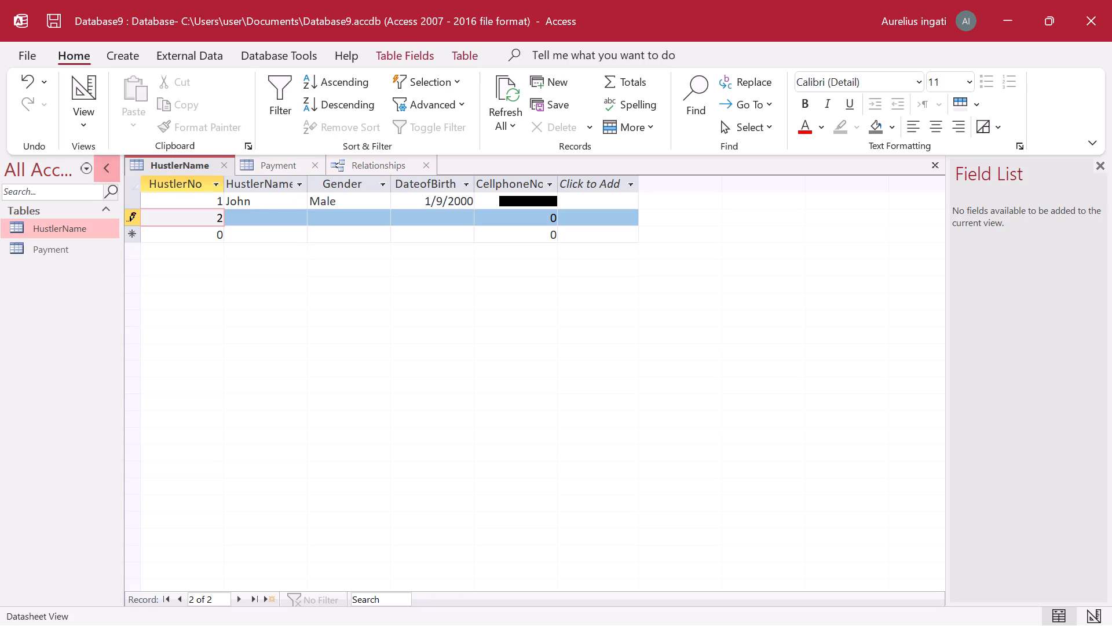
pyautogui.click(280, 220)
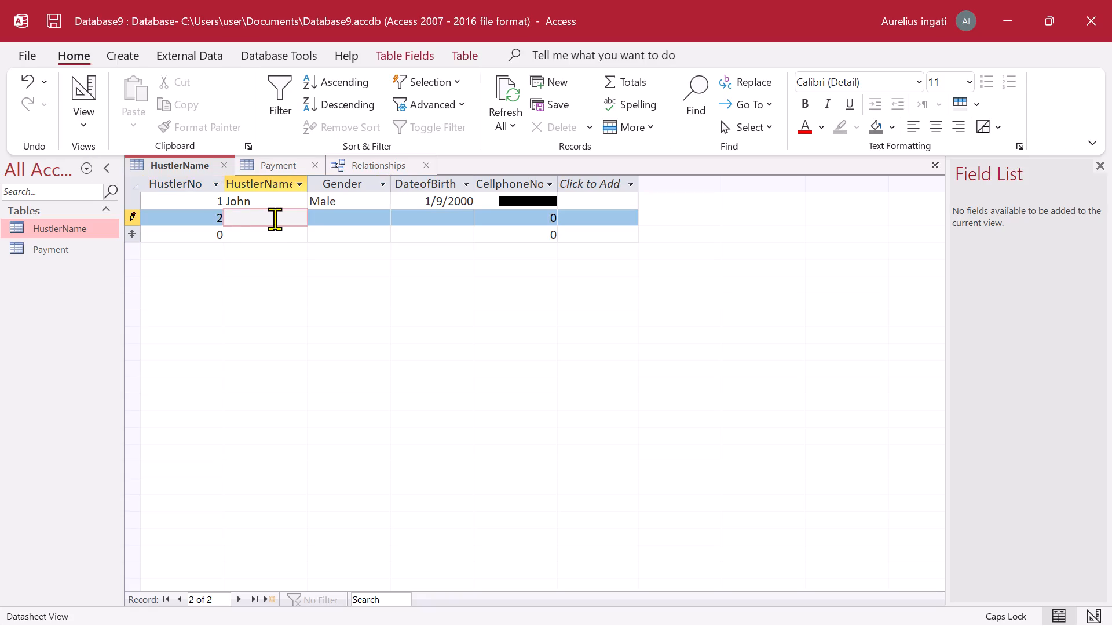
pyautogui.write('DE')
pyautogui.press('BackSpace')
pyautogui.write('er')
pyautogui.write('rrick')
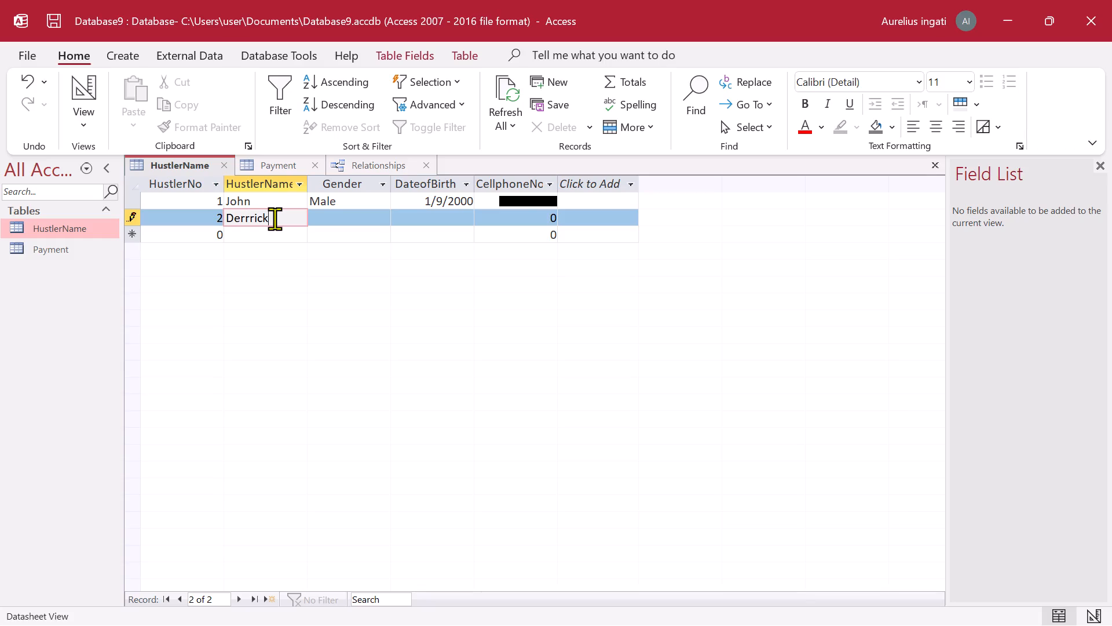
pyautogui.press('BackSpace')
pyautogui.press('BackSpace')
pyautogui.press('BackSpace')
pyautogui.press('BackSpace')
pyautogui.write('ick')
pyautogui.click(328, 220)
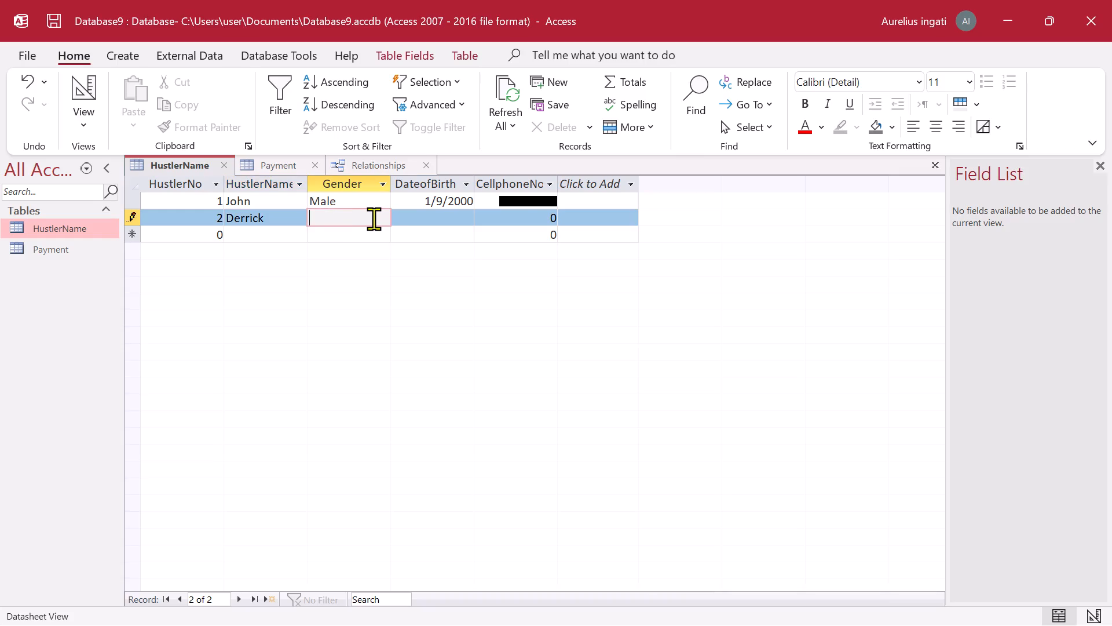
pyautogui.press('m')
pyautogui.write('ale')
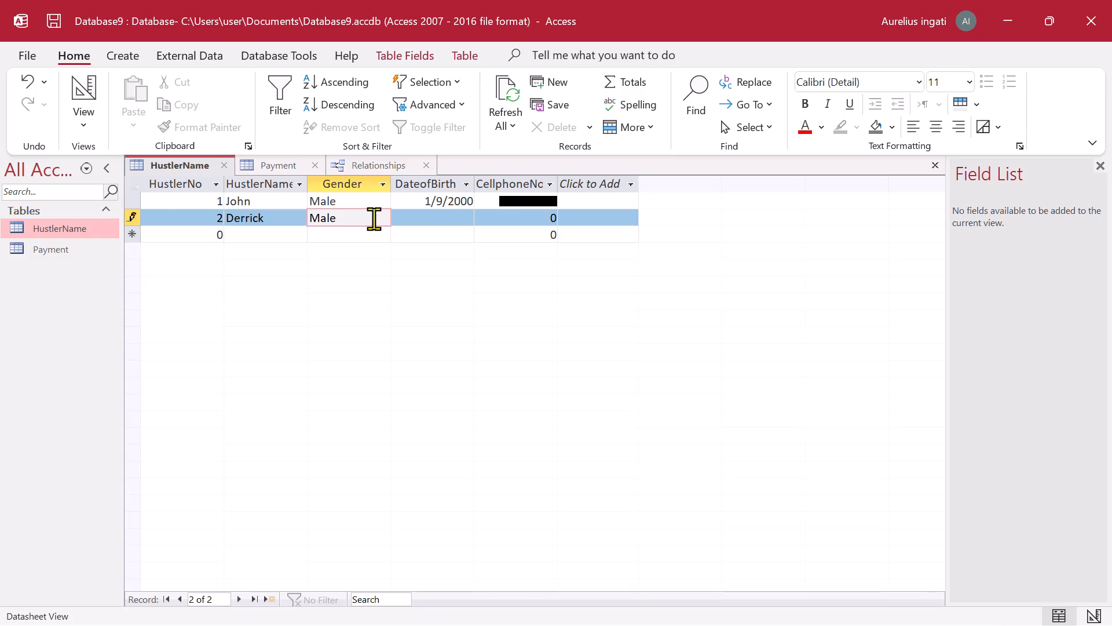
# Fill in the date of birth and cellphone number for the second record, Derrick.
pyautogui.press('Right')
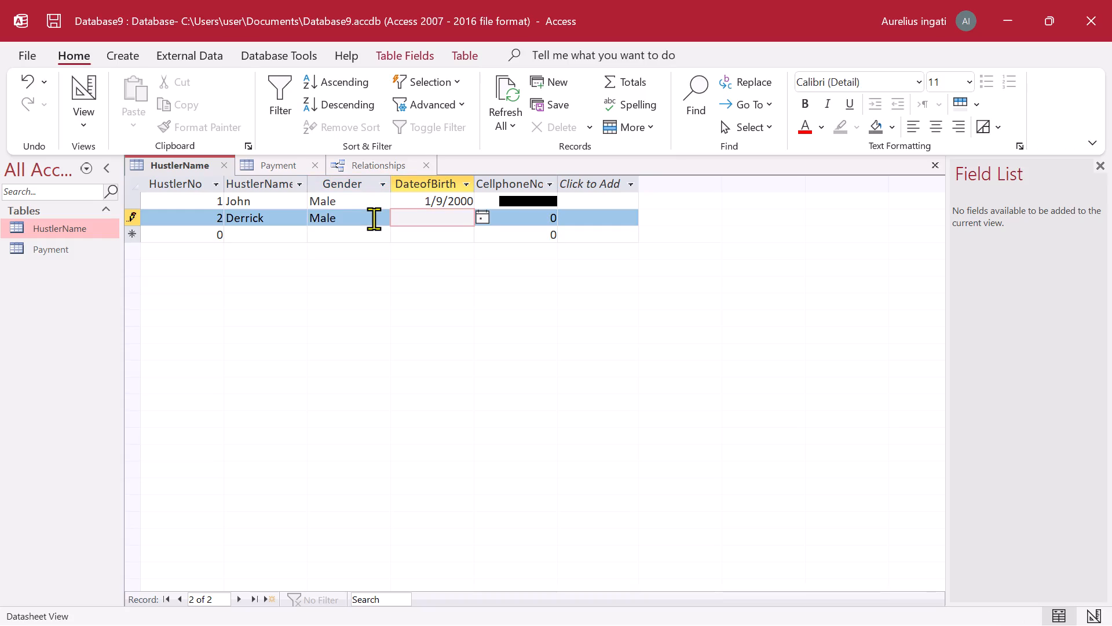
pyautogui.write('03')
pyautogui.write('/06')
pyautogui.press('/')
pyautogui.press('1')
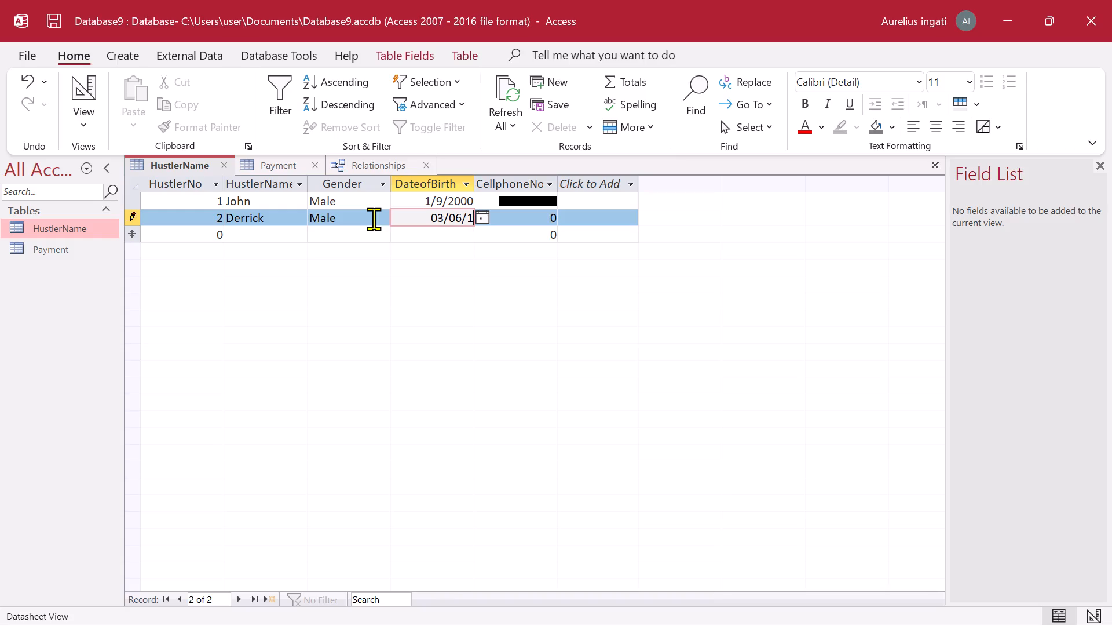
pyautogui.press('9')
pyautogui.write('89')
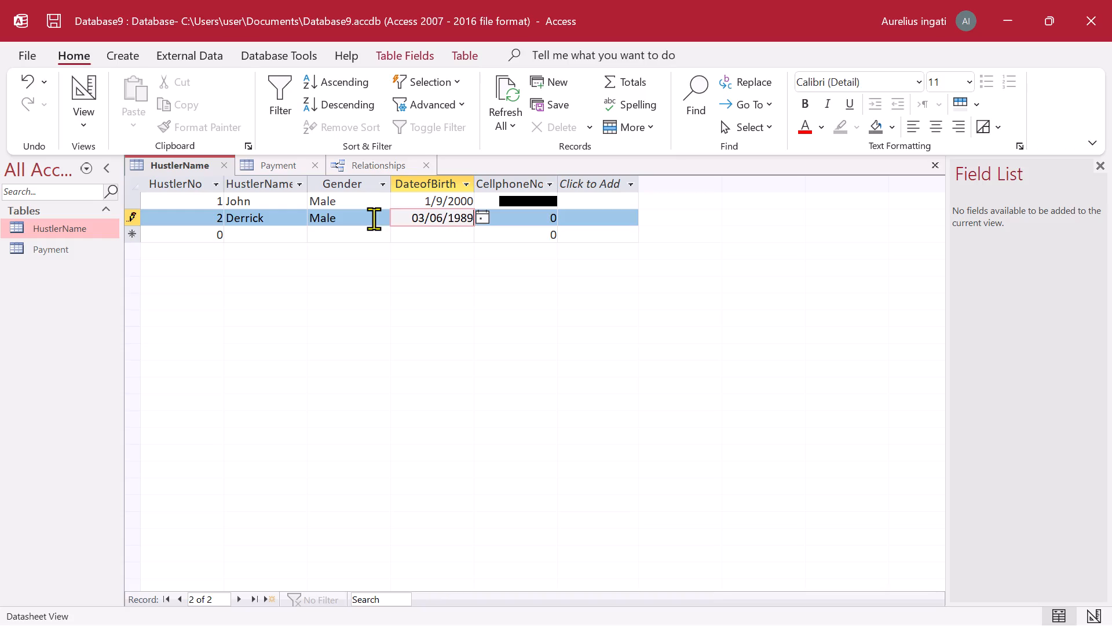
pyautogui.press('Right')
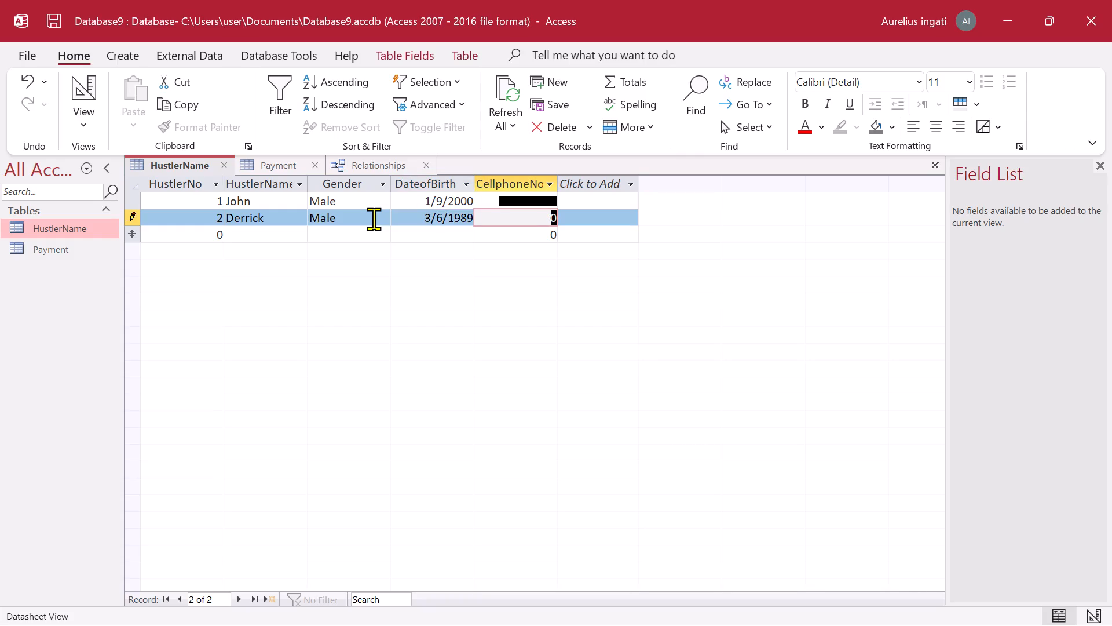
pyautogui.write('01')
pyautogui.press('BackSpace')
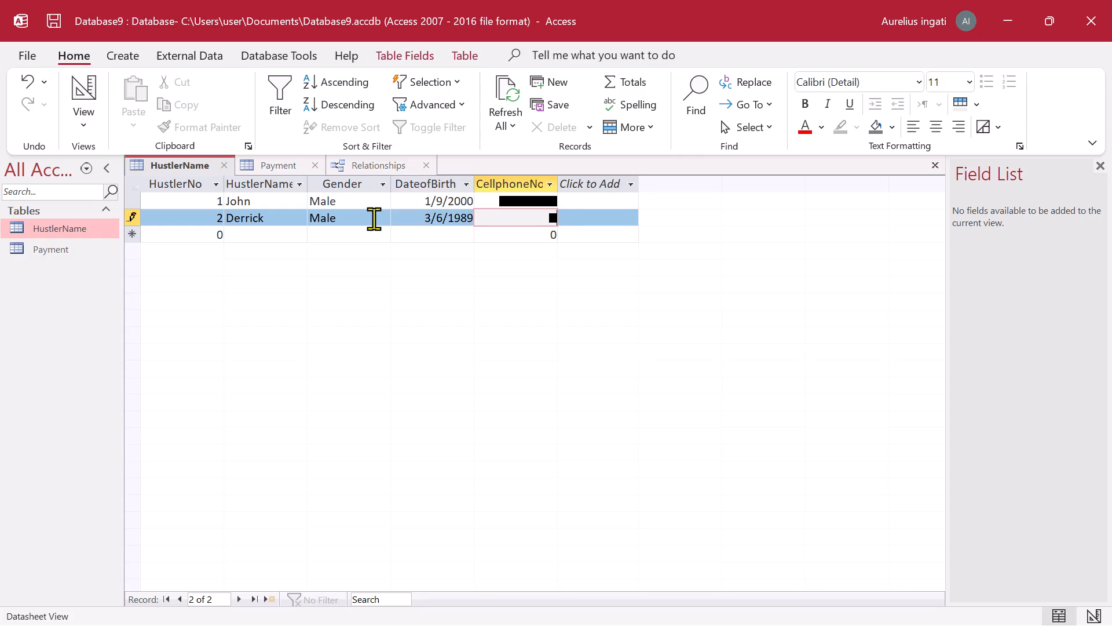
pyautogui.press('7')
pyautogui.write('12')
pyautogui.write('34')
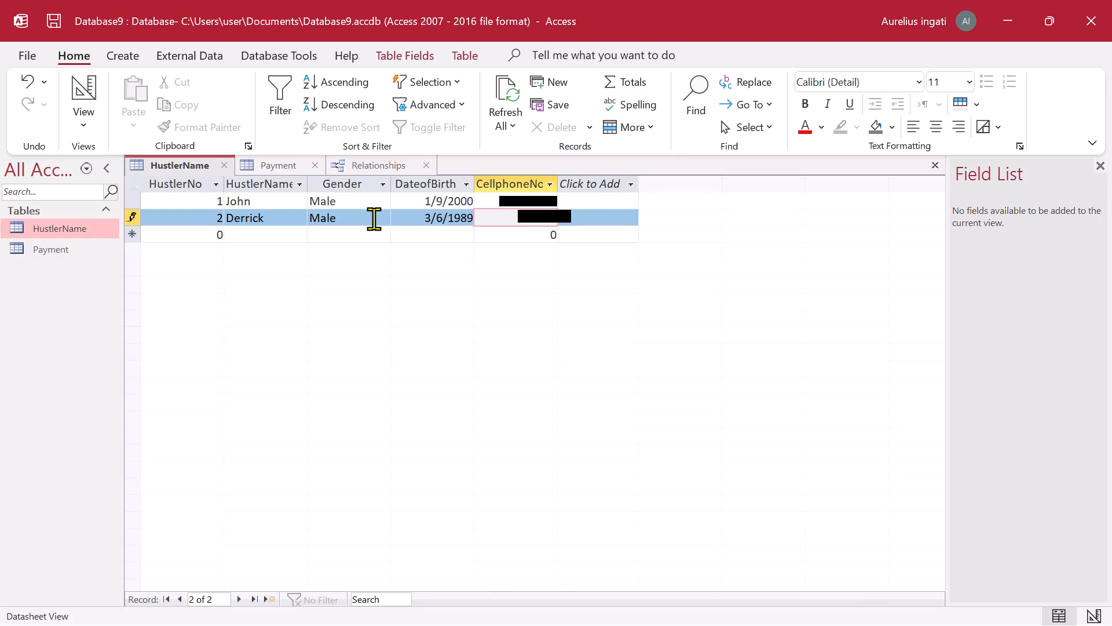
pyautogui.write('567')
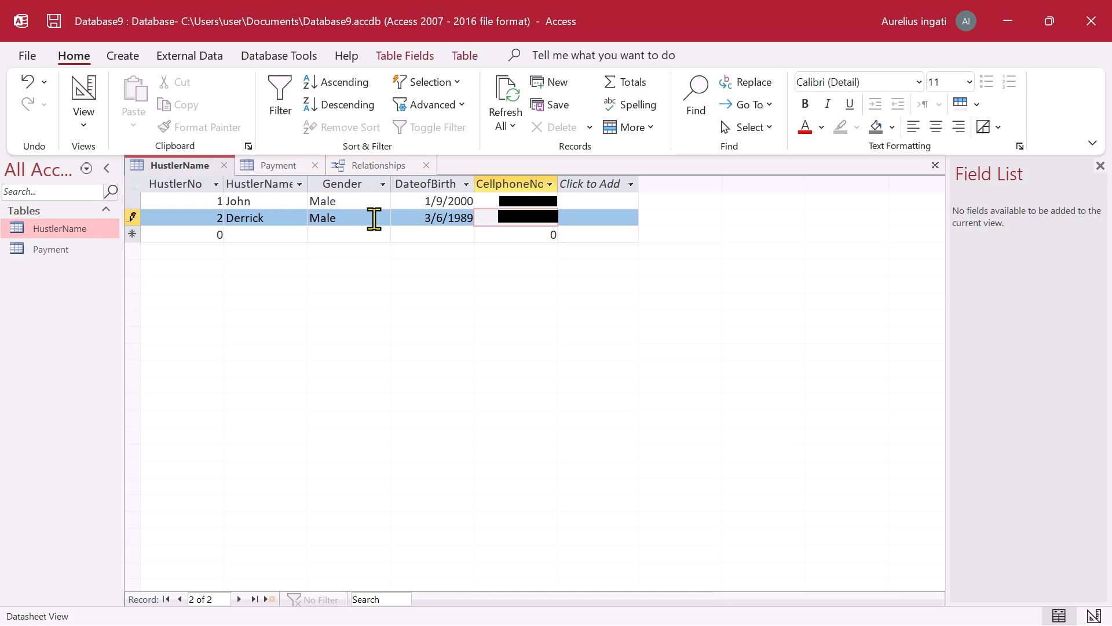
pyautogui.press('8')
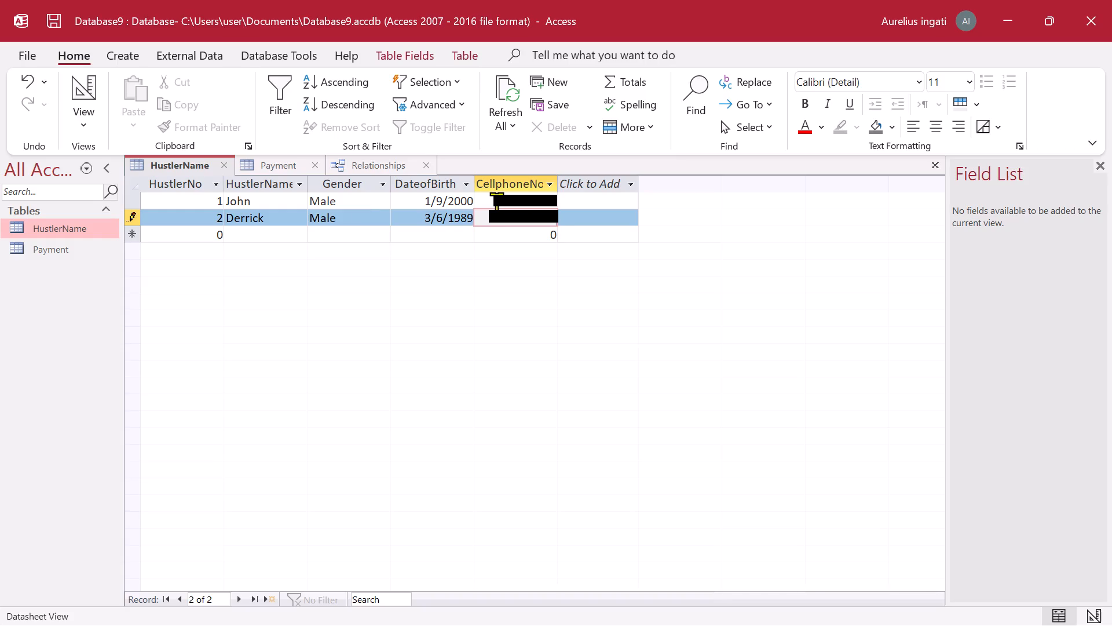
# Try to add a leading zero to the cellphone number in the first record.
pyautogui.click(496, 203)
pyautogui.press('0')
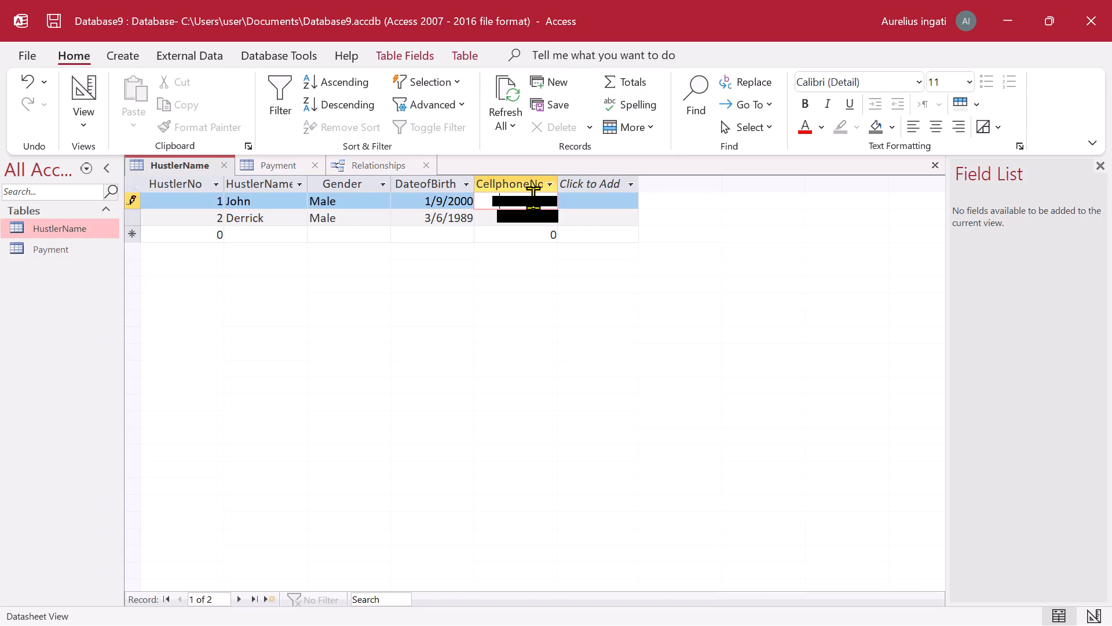
# Add a third record with HustlerNo 3, HustlerName Consolata and Gender Female.
pyautogui.click(222, 236)
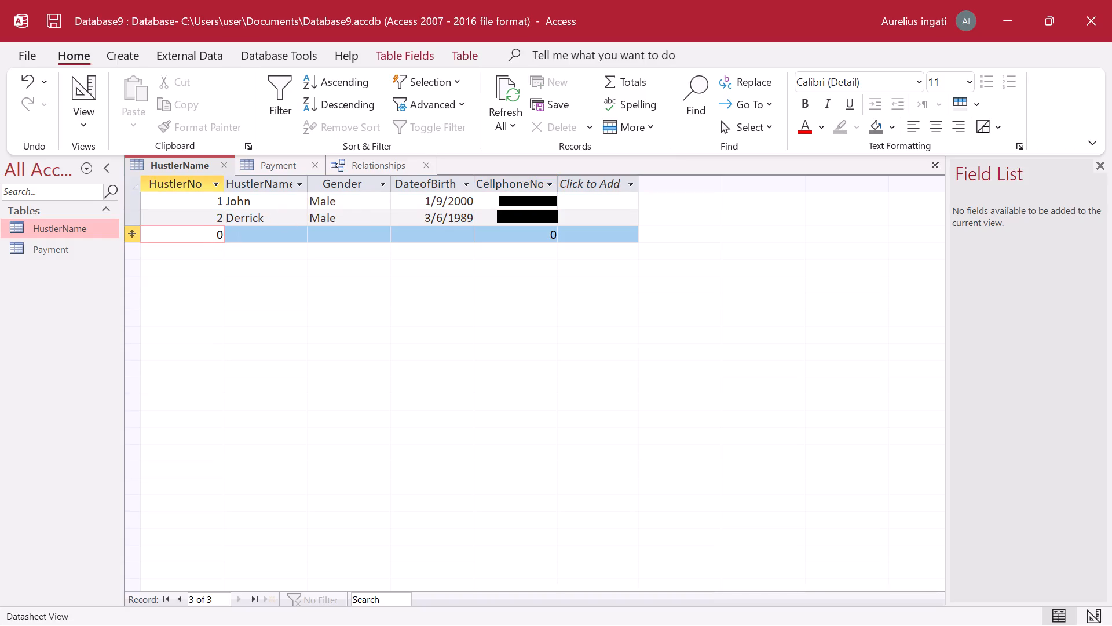
pyautogui.press('BackSpace')
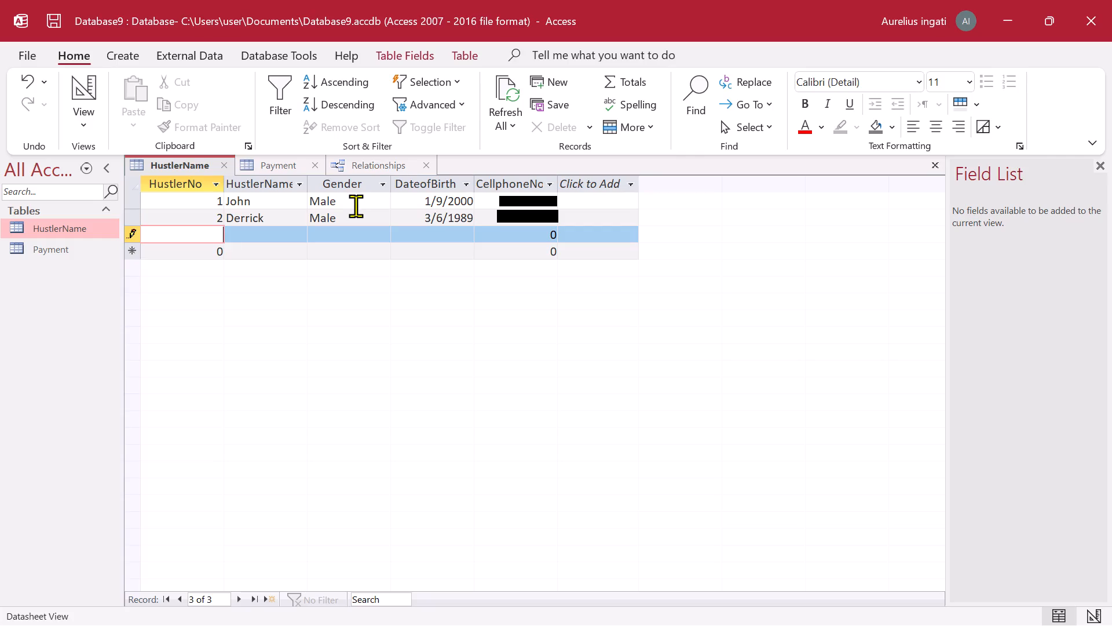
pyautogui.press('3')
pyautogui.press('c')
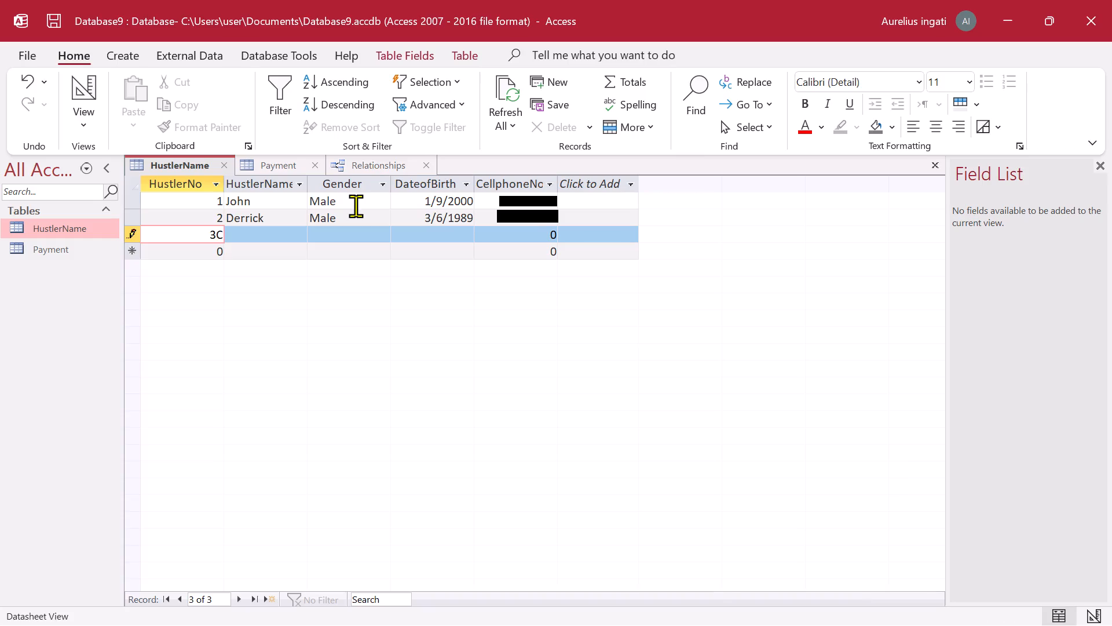
pyautogui.press('BackSpace')
pyautogui.press('Right')
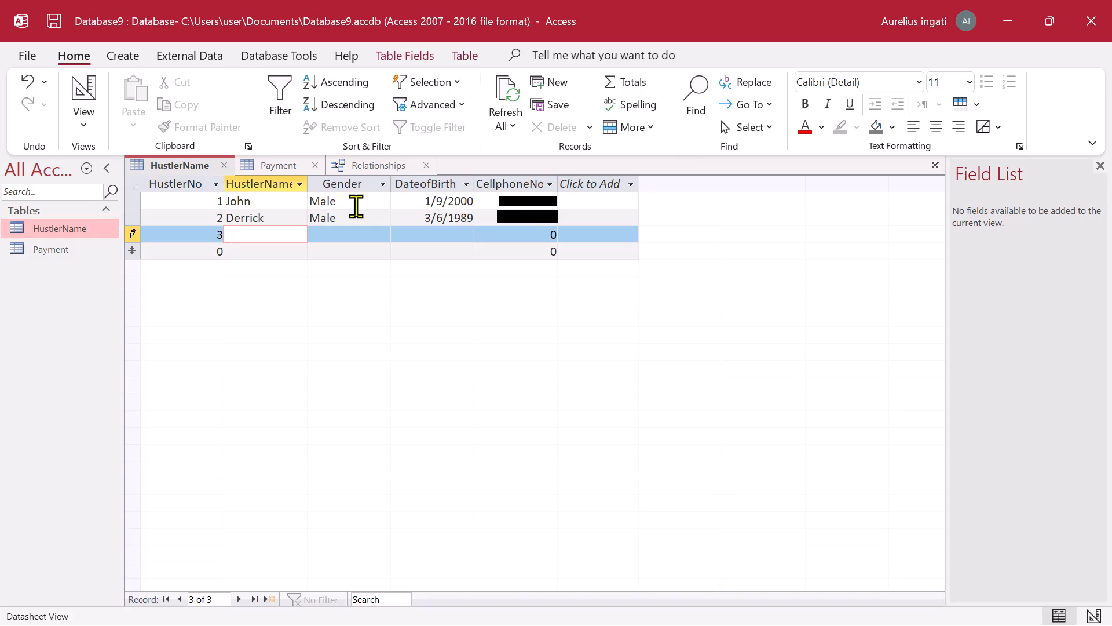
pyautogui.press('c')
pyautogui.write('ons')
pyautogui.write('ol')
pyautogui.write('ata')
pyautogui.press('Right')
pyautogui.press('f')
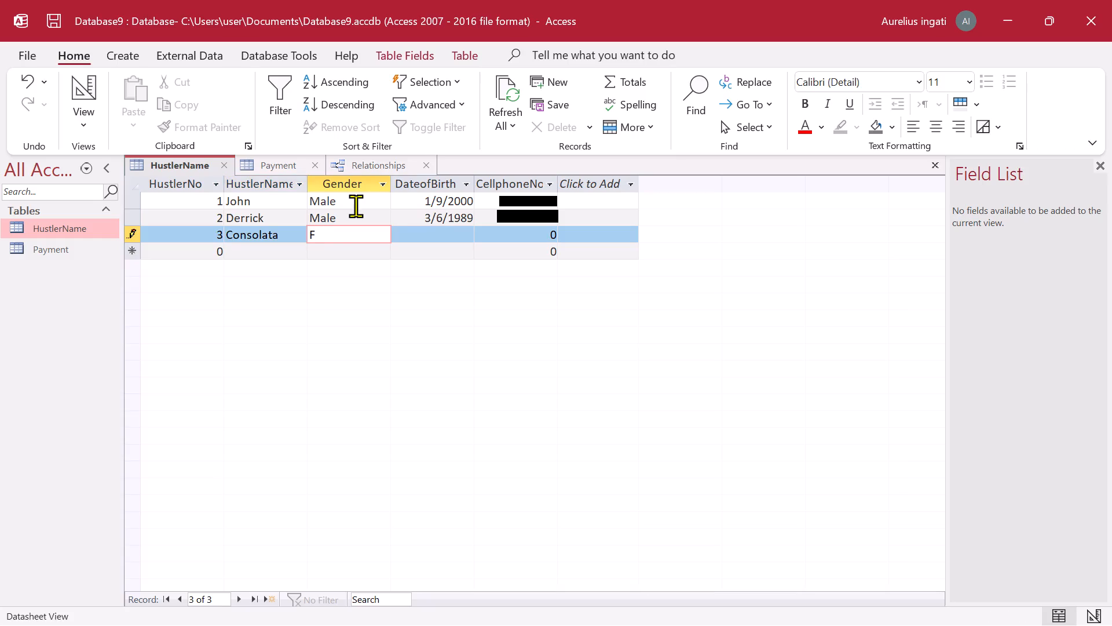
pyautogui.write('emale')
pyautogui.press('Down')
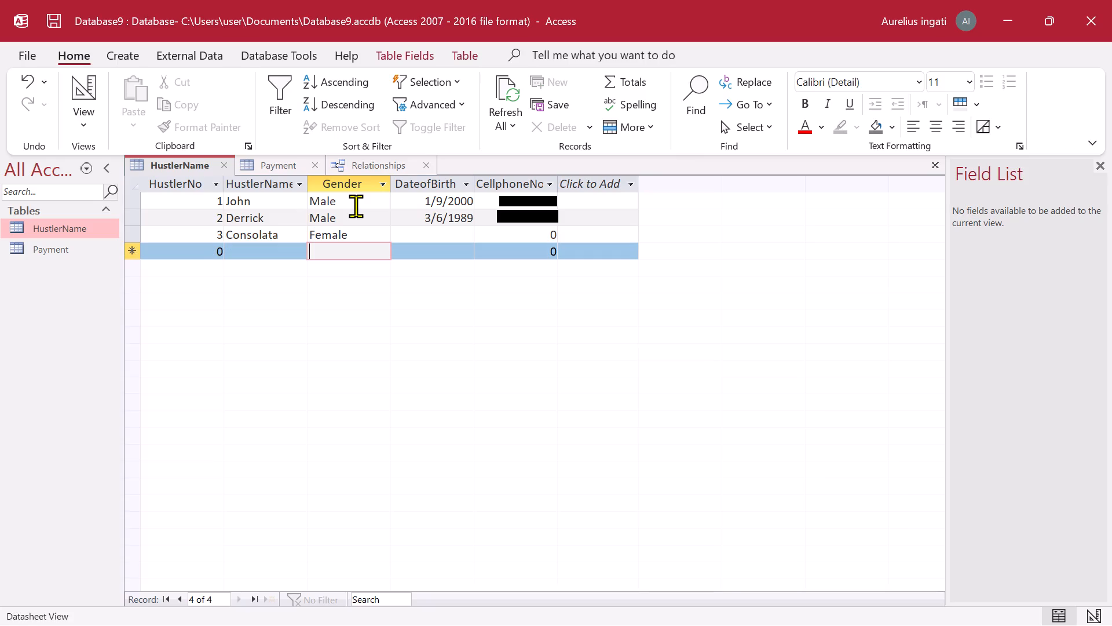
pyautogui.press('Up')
# Fill in the date of birth and cellphone number for the third record, Consolata, in the HustlerName table.
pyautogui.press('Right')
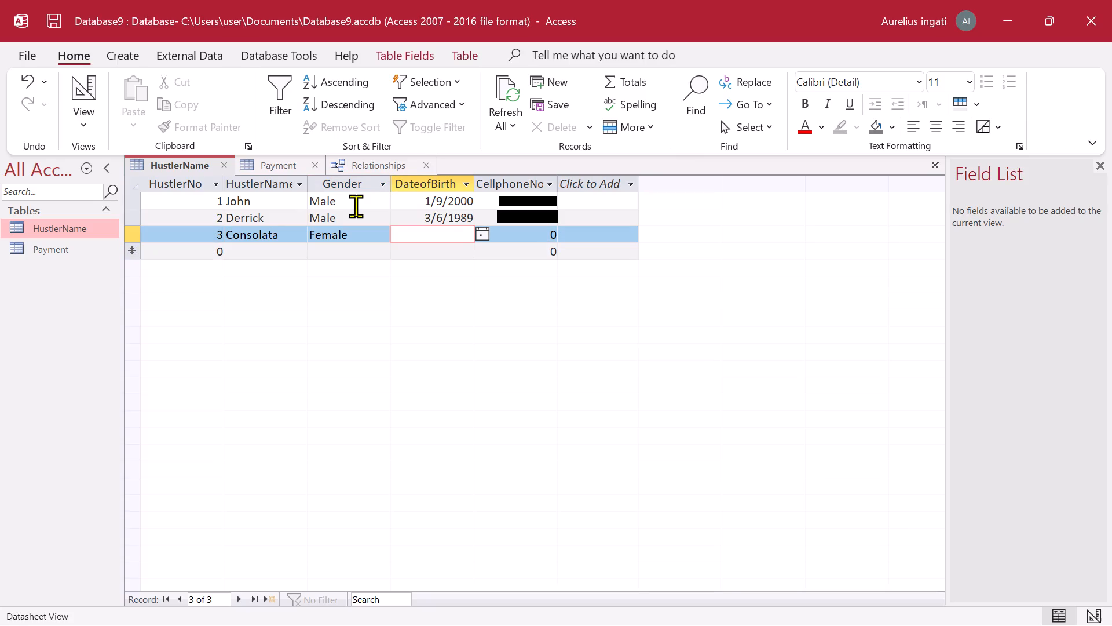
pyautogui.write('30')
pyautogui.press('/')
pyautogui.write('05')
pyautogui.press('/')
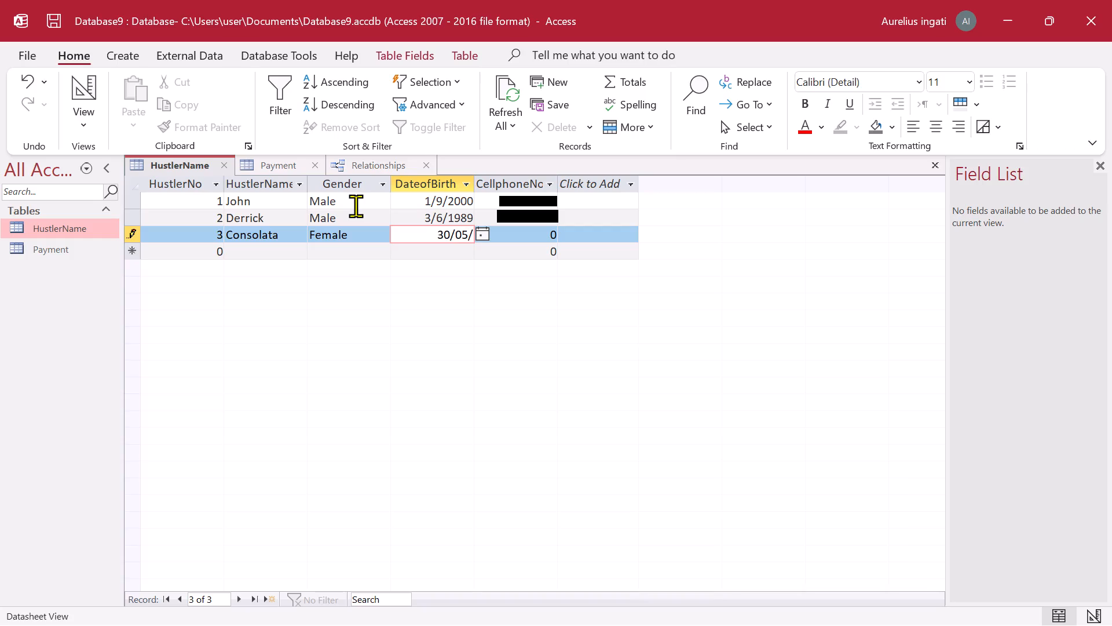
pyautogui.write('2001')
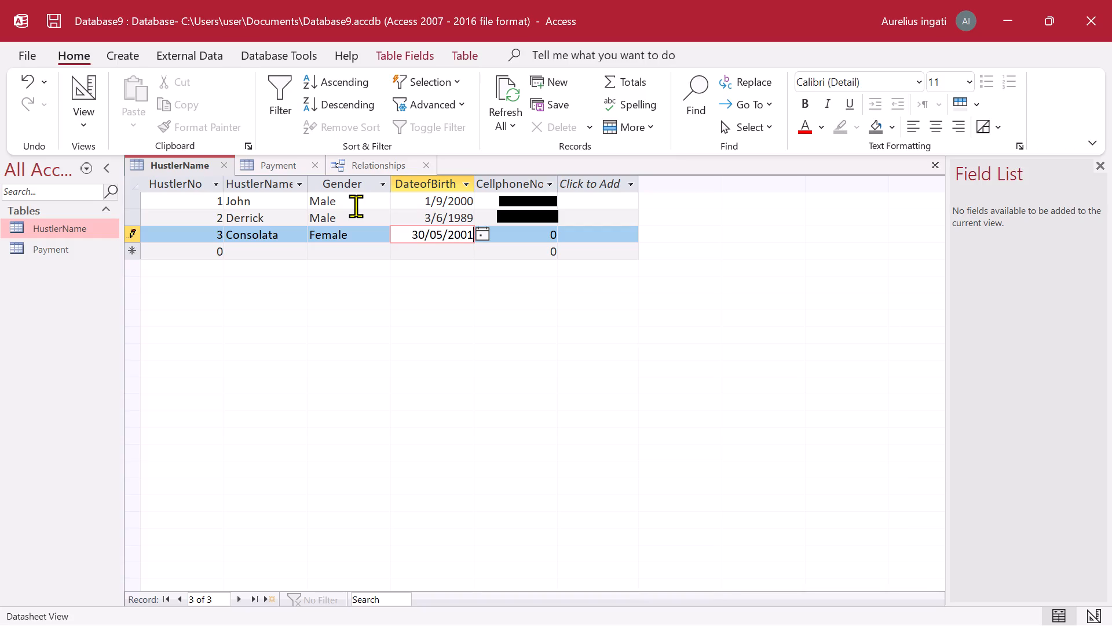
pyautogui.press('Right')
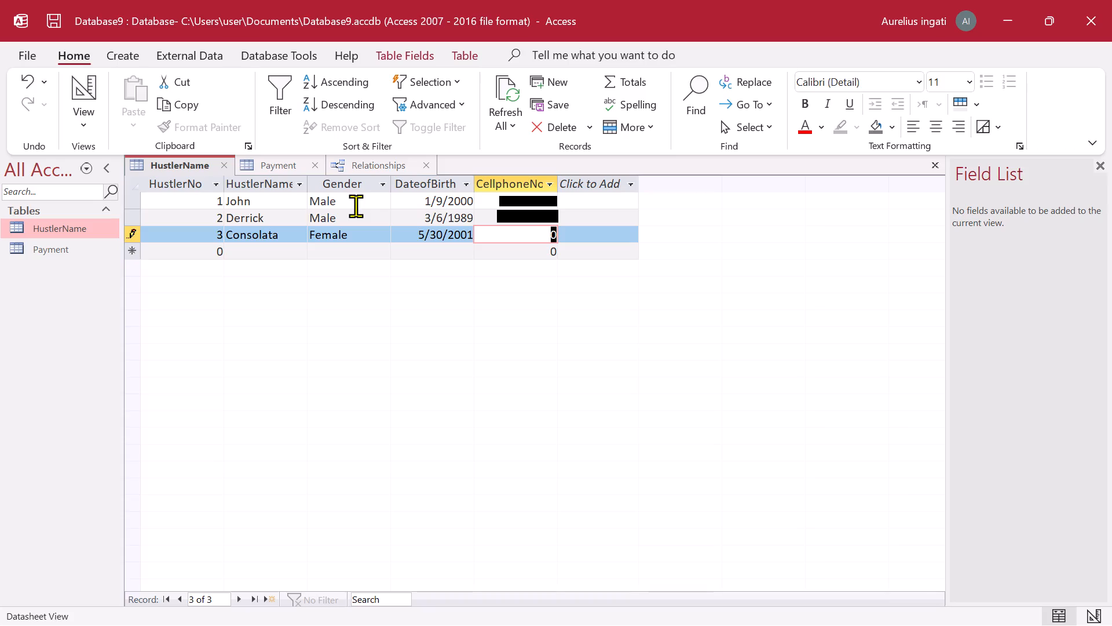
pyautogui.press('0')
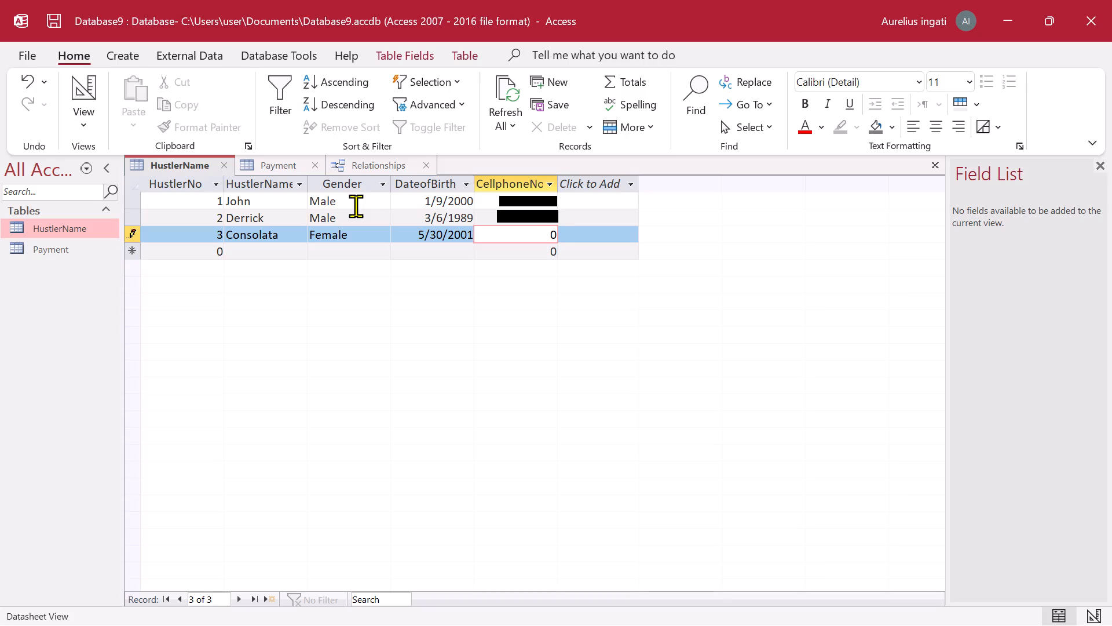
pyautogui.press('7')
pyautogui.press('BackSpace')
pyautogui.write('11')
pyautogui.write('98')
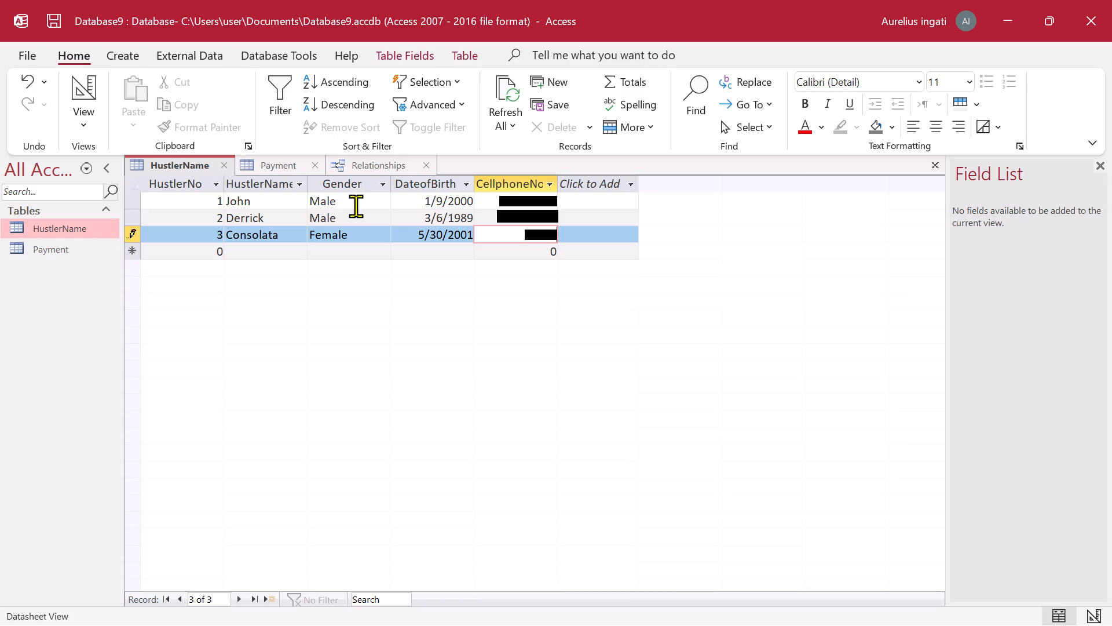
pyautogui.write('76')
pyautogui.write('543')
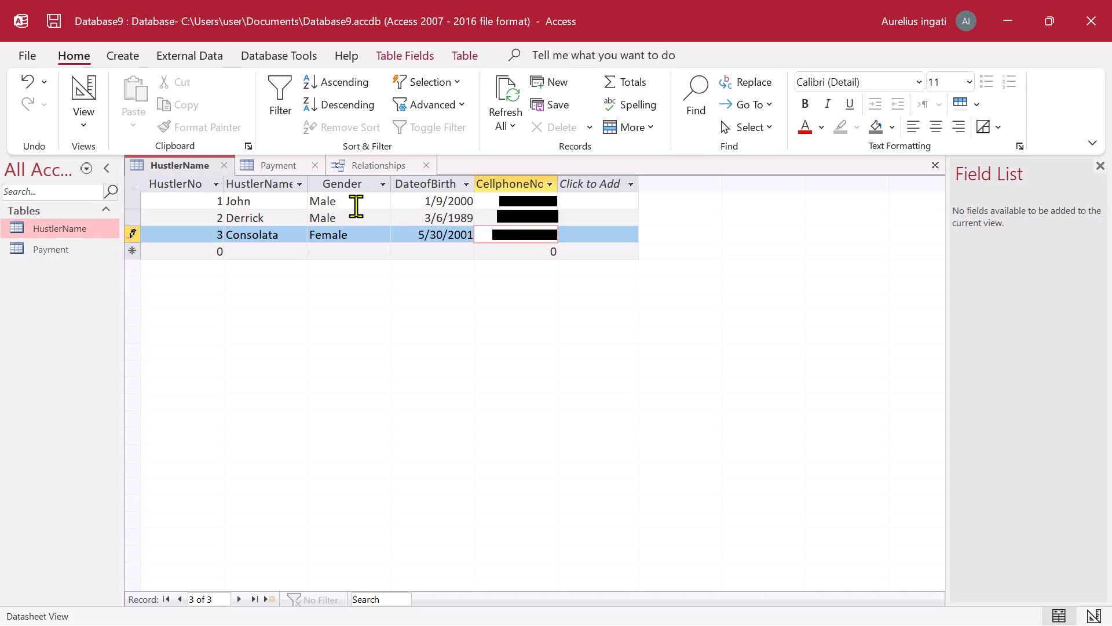
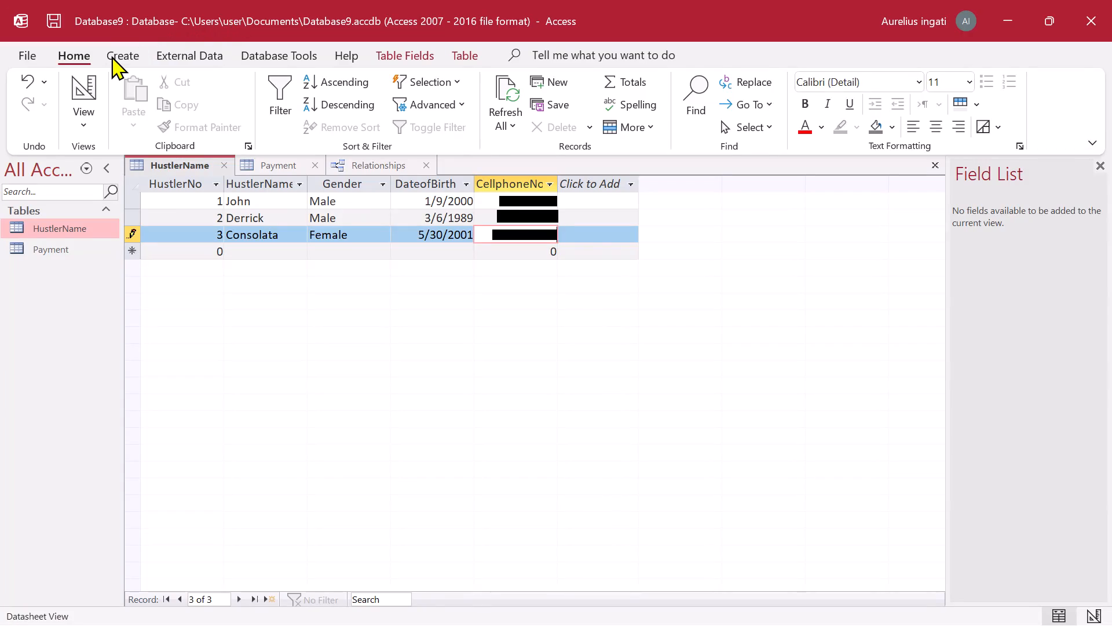
# Create a form based on the HustlerName table.
pyautogui.click(111, 56)
pyautogui.click(336, 116)
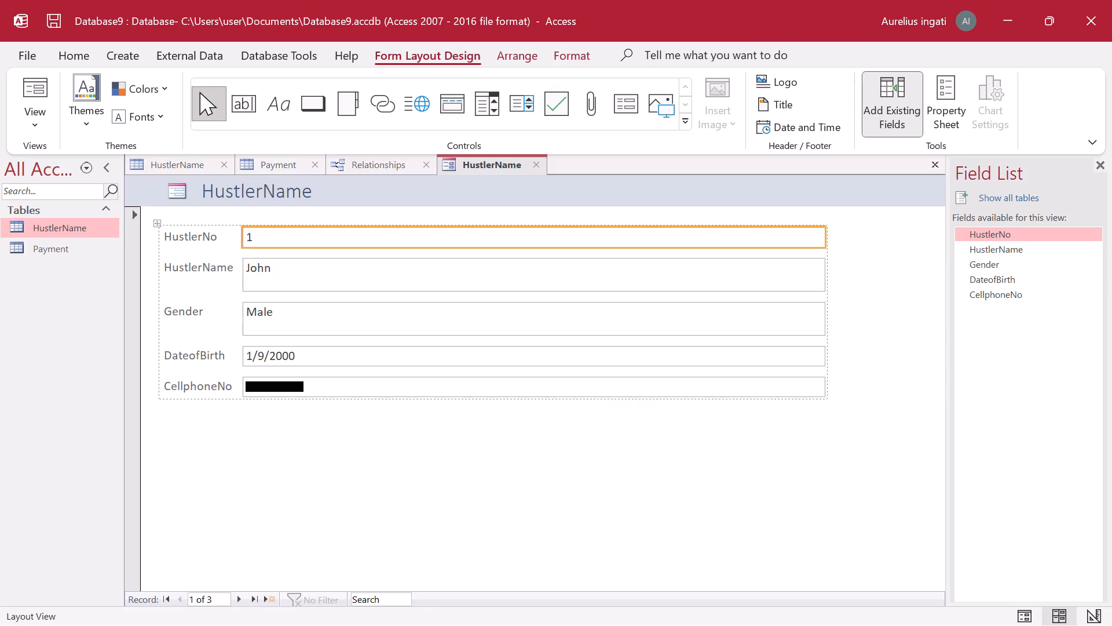
# Open the available options for the Gender text box on the new HustlerName form.
pyautogui.rightClick(267, 316)
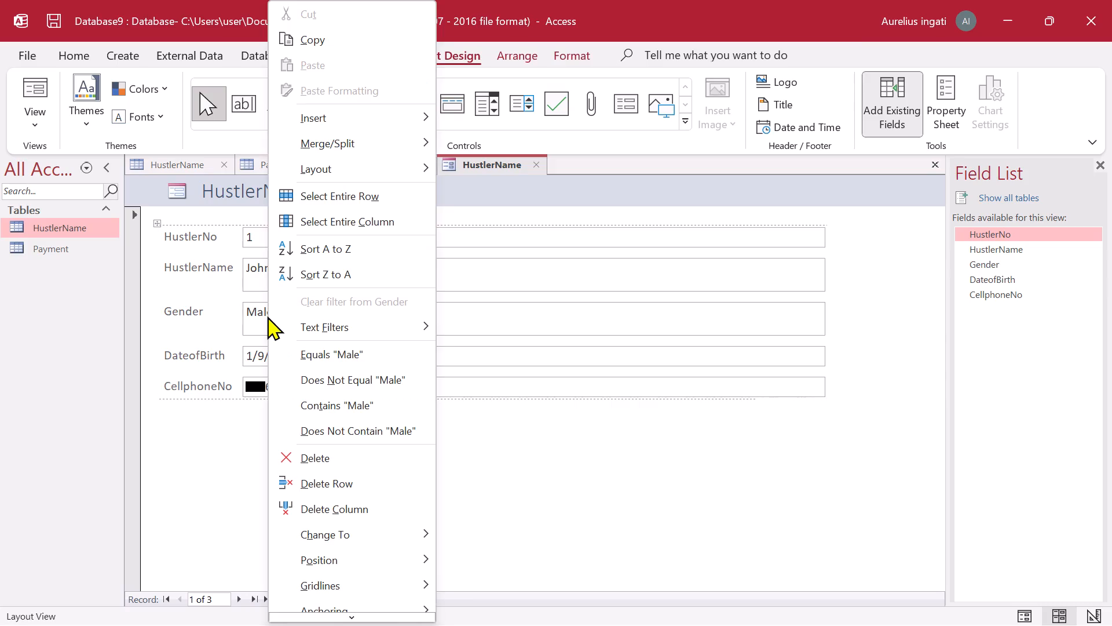
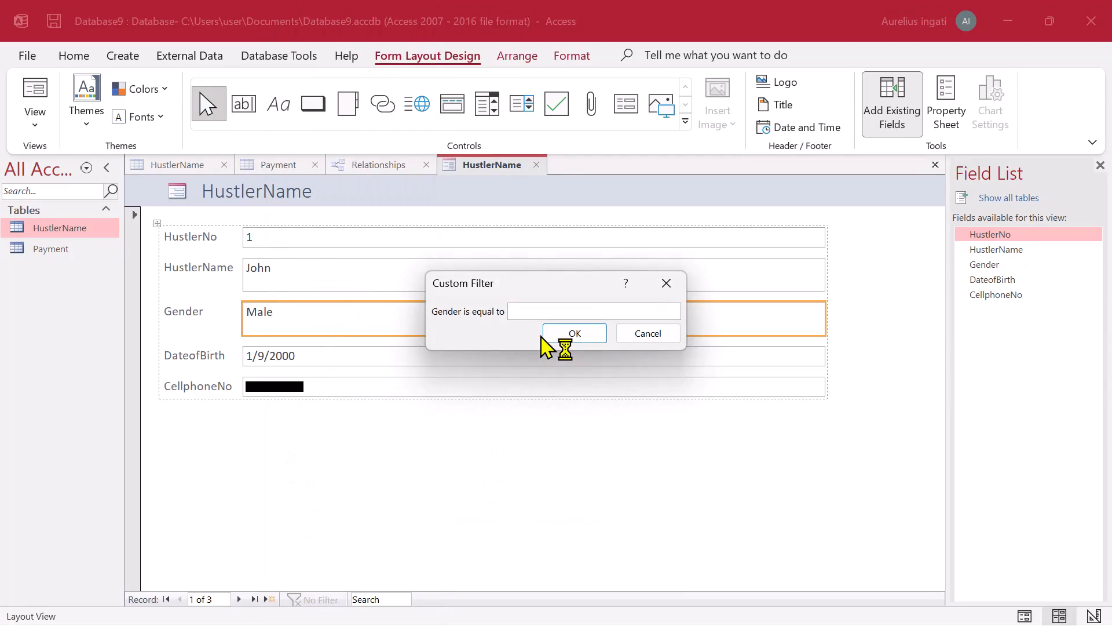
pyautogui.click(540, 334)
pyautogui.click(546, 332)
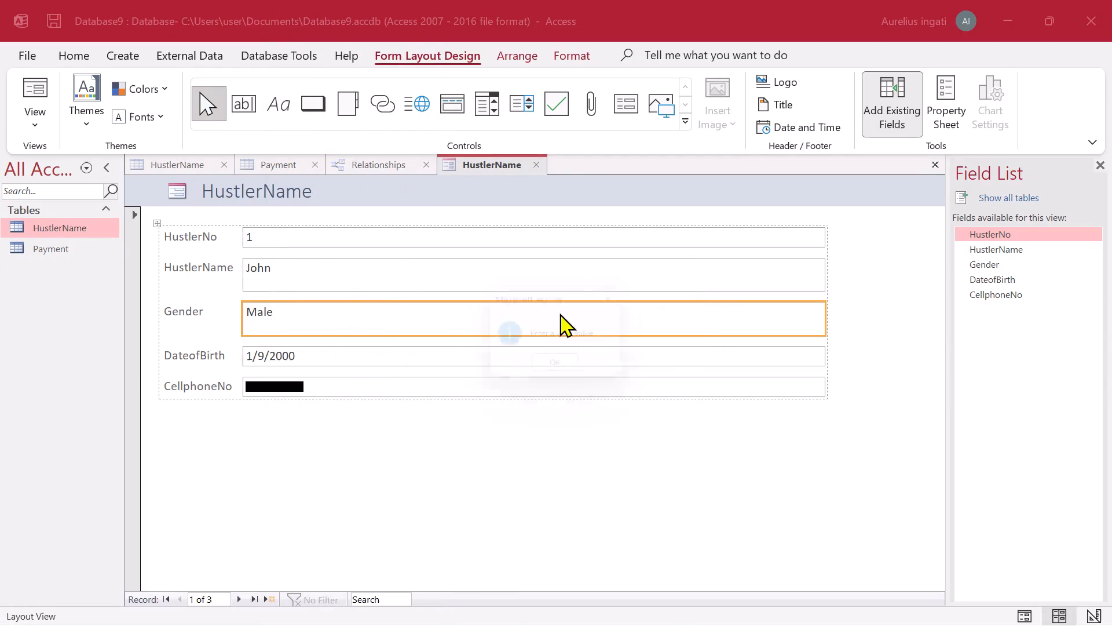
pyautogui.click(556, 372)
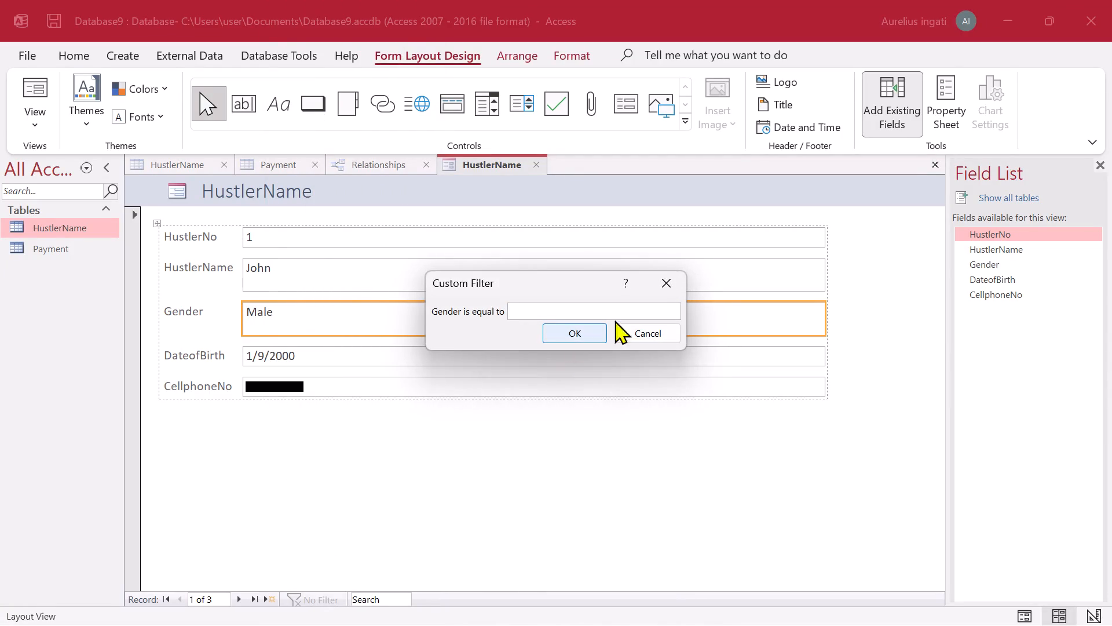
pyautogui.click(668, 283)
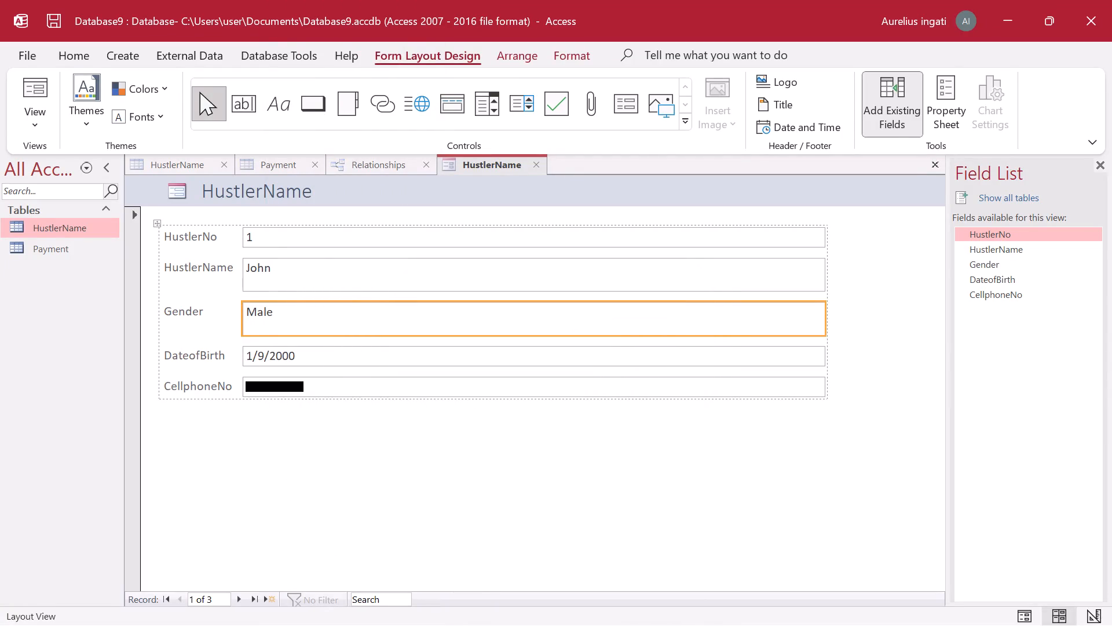
# Review the open HustlerName and Payment tables, the table relationships and the HustlerName form.
pyautogui.click(196, 165)
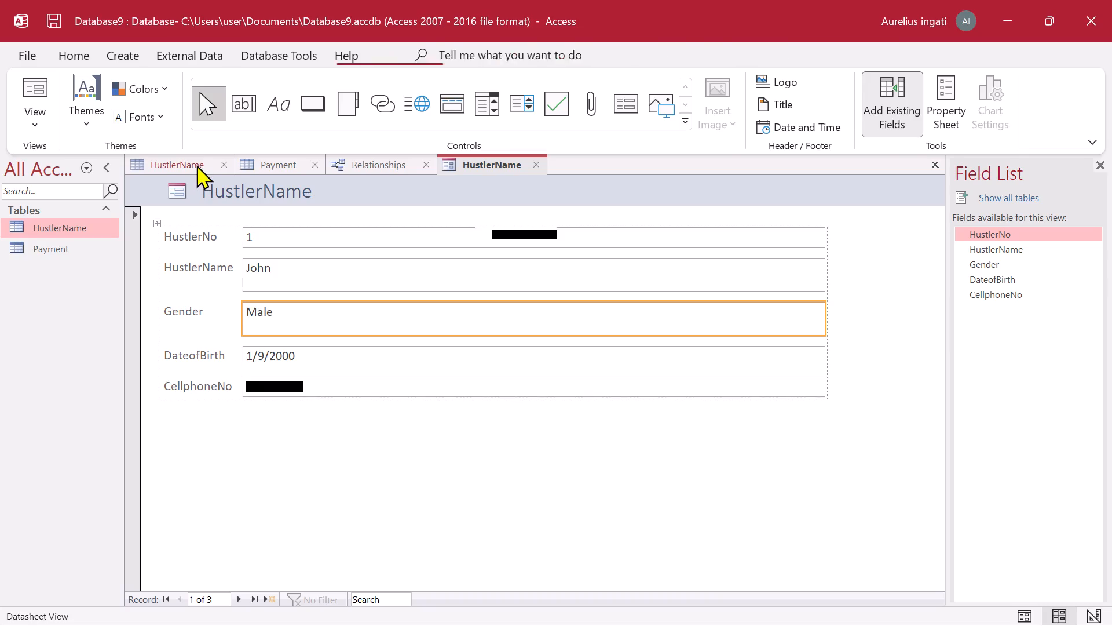
pyautogui.click(300, 168)
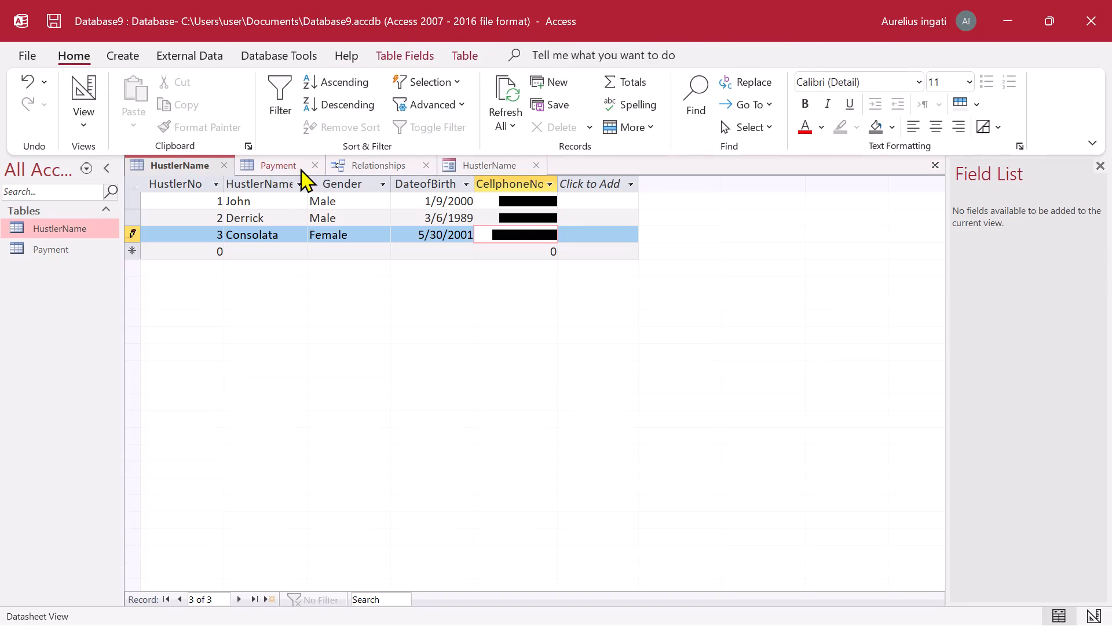
pyautogui.click(182, 168)
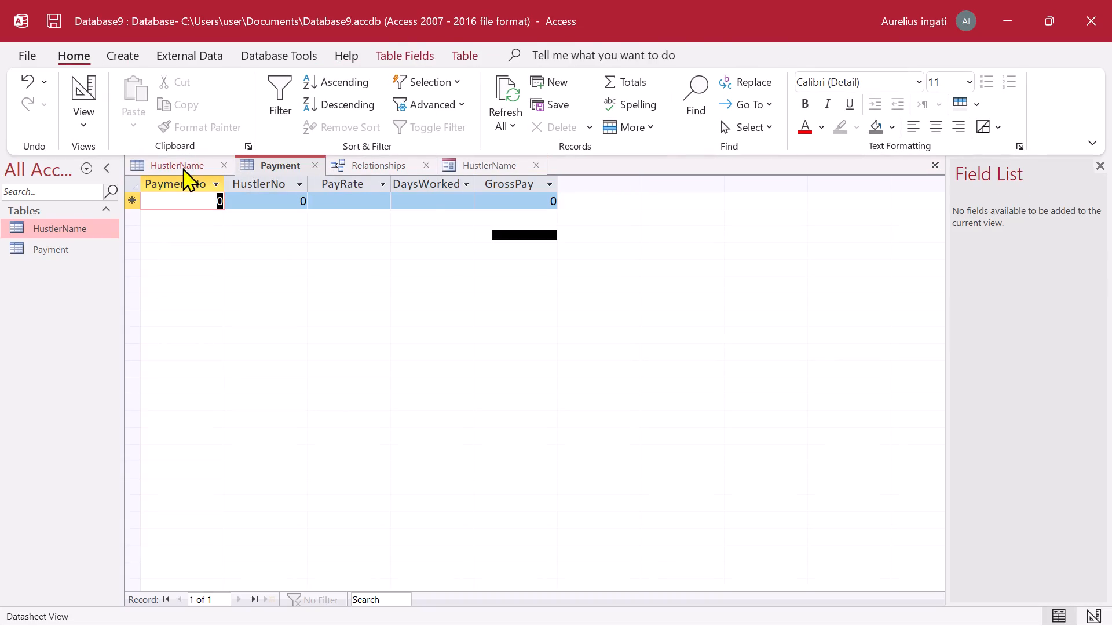
pyautogui.click(291, 167)
pyautogui.click(357, 164)
pyautogui.click(502, 163)
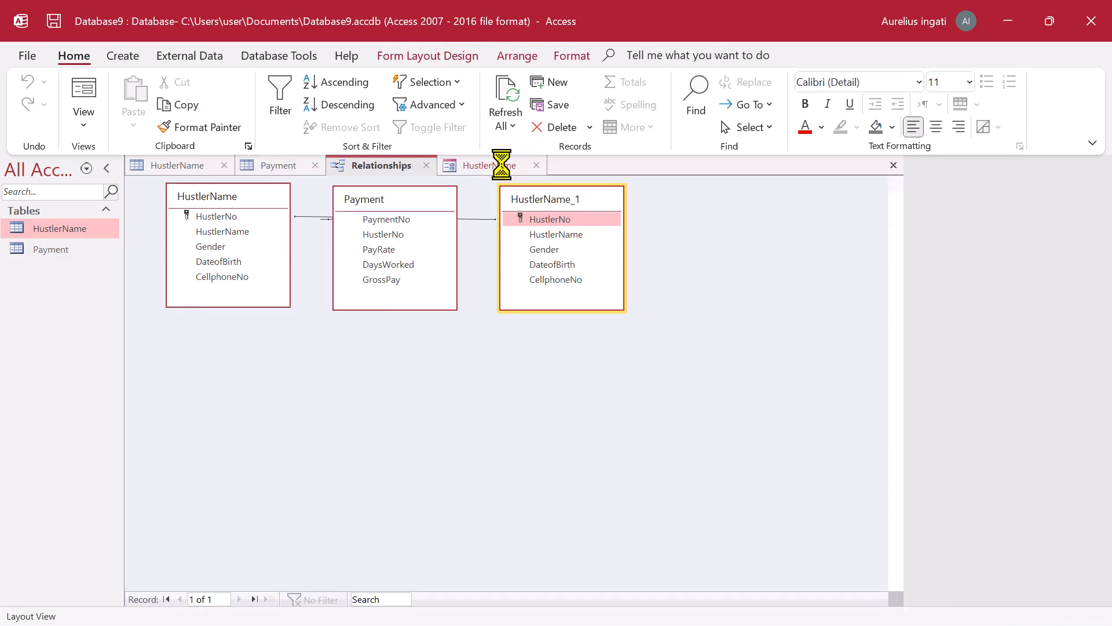
pyautogui.click(376, 166)
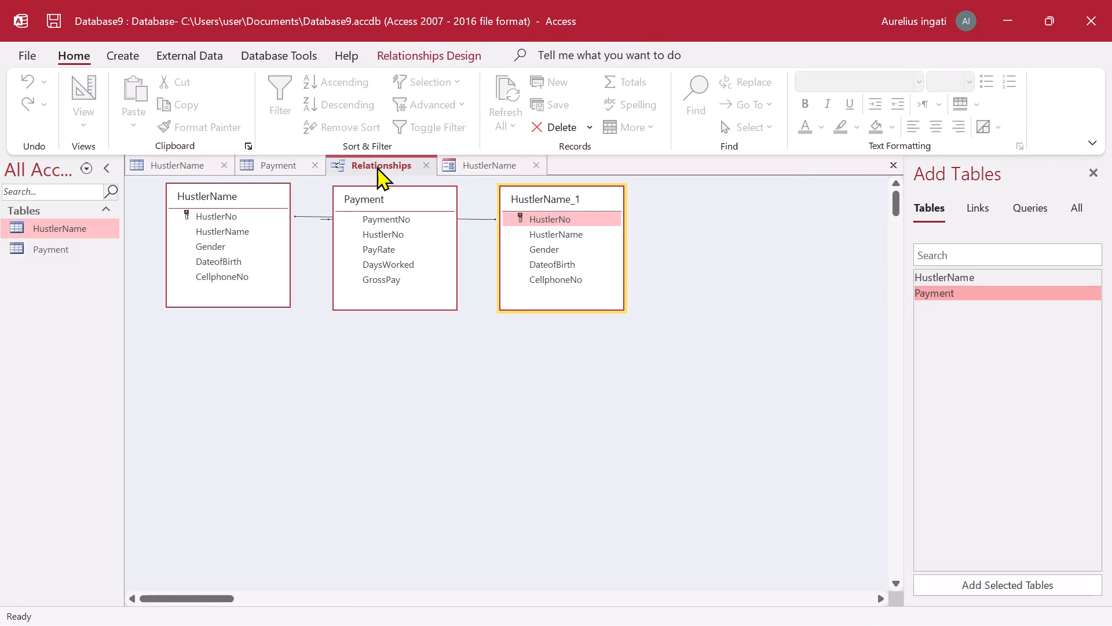
pyautogui.click(484, 165)
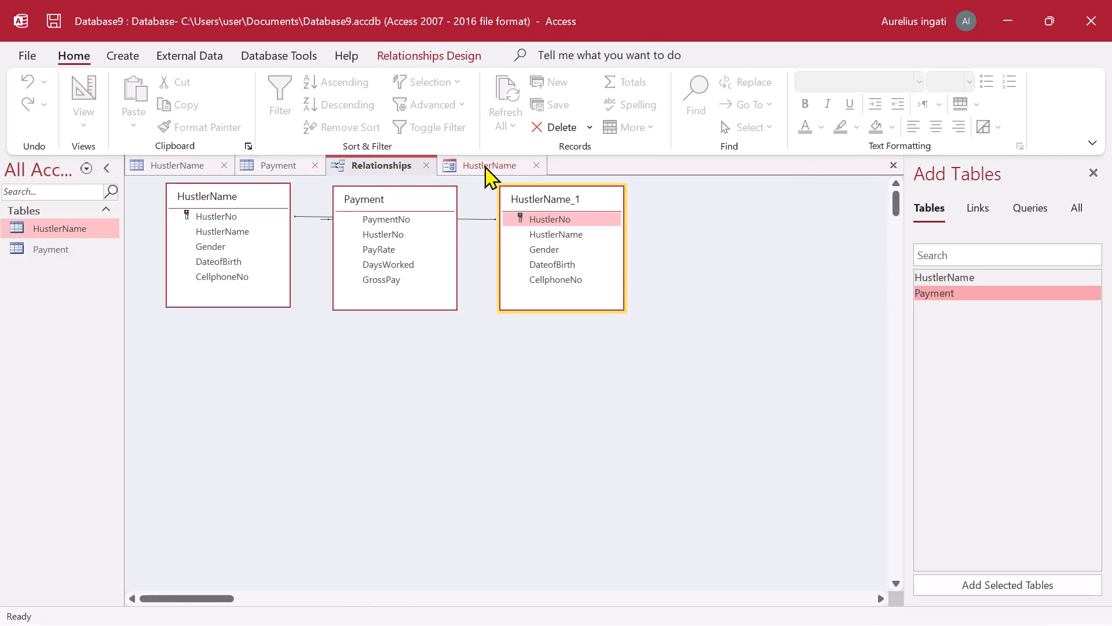
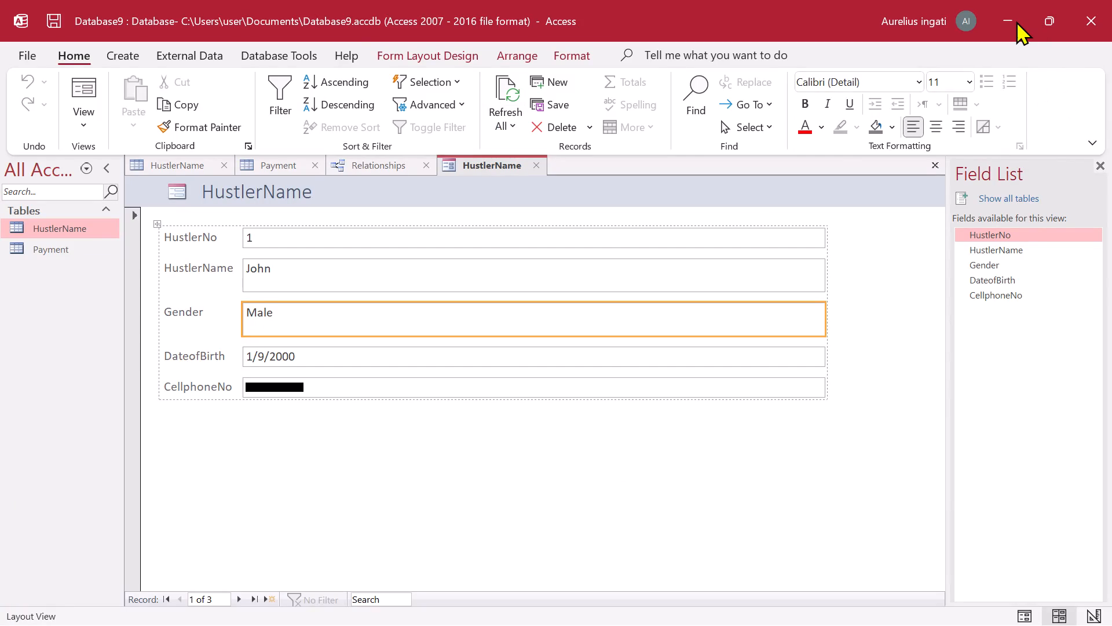
# Close the database and discard the layout changes to Relationships.
pyautogui.click(1092, 2)
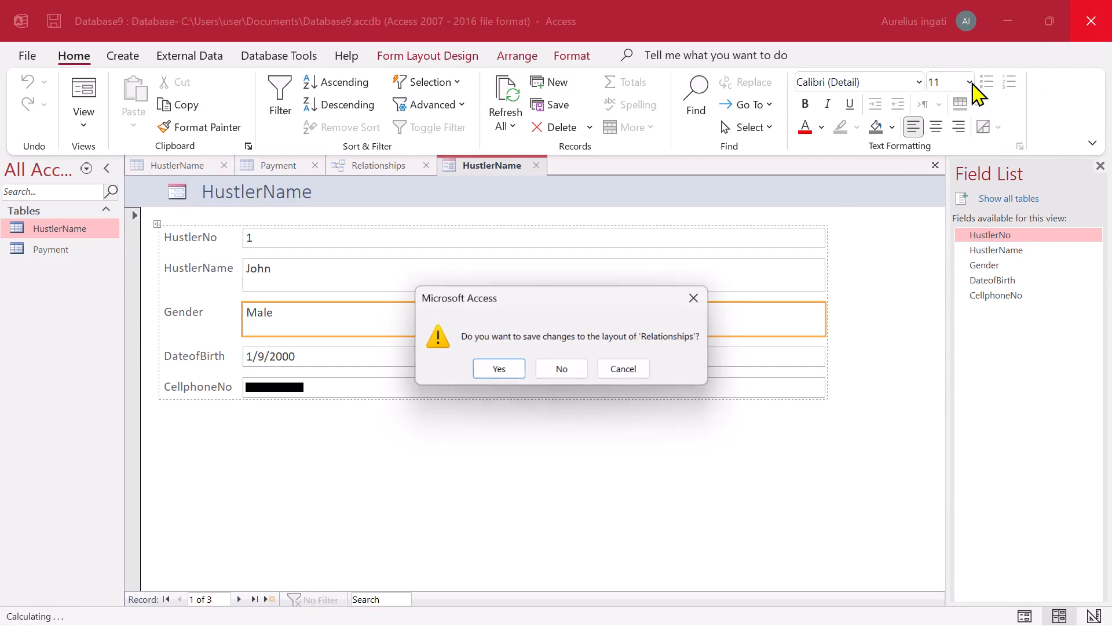
pyautogui.click(587, 372)
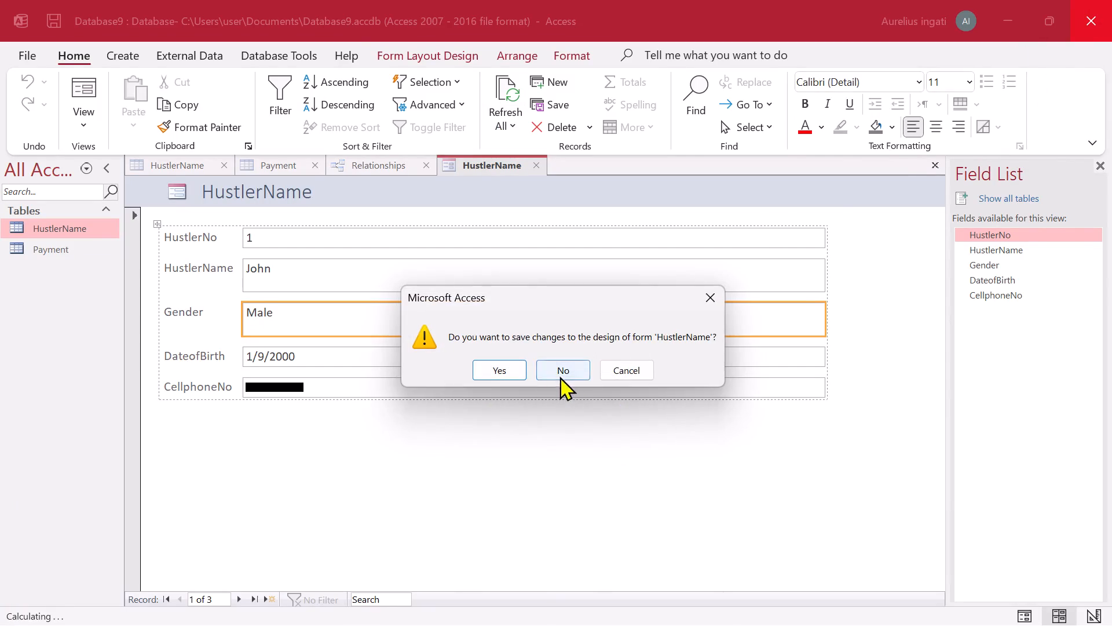
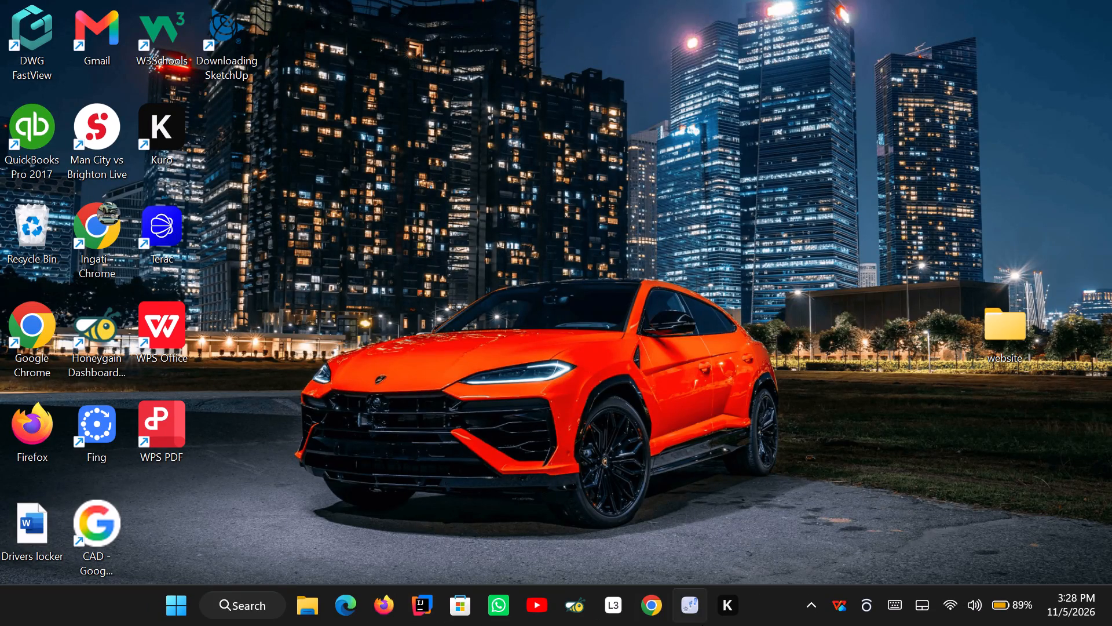
# Switch to the Loggy3 application.
pyautogui.click(618, 617)
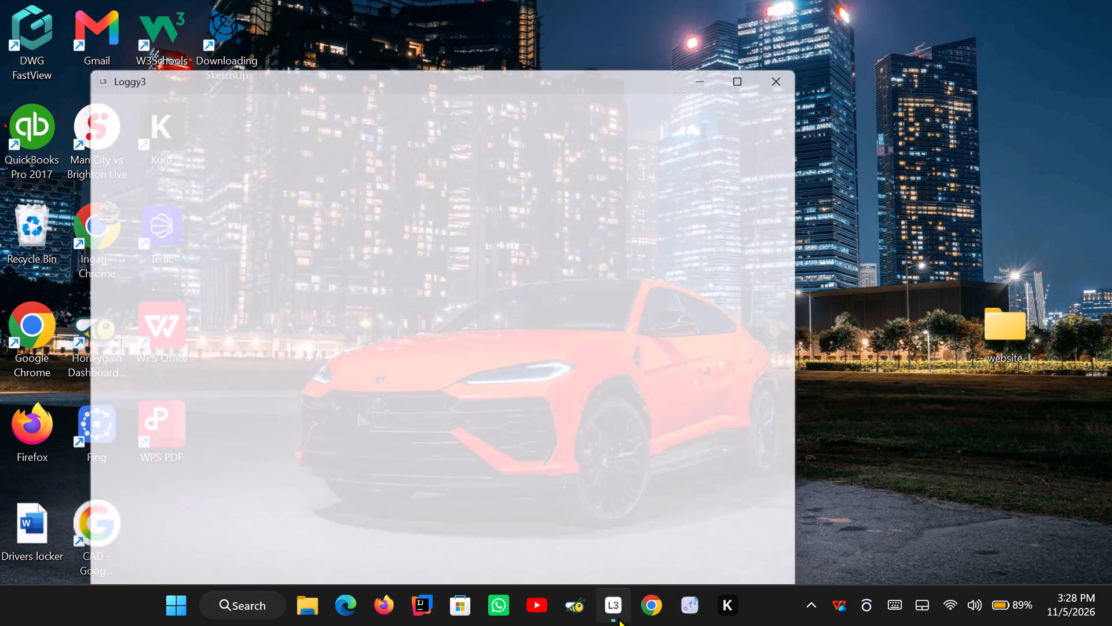